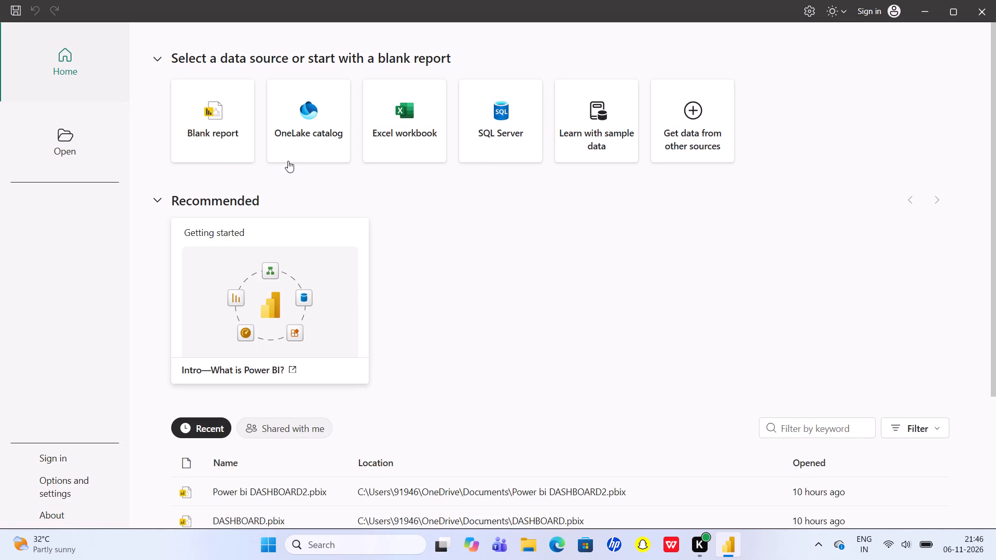
Start a new blank report from the home screen.
{"action": "left_click", "coordinate": [208, 114]}
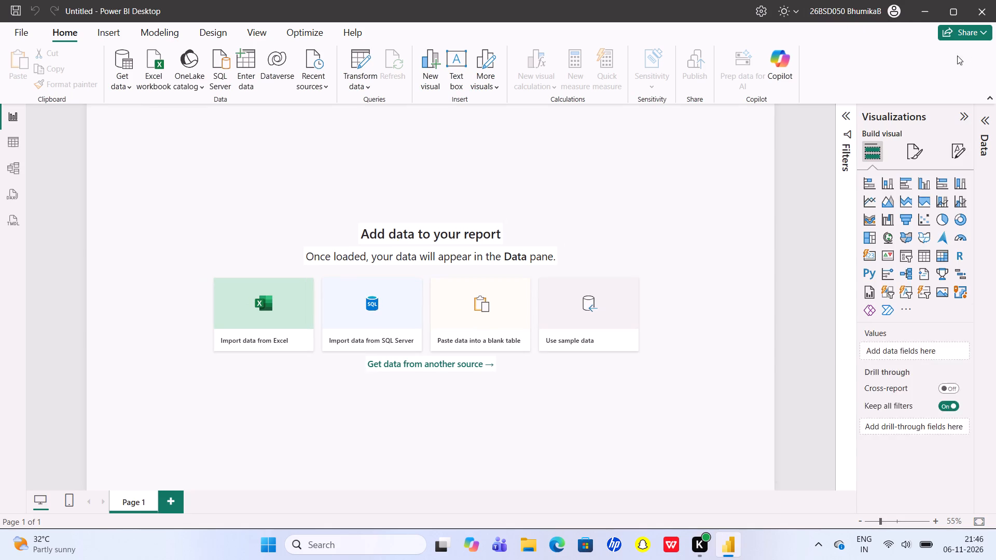
Expand the collapsed Data pane of the blank report.
{"action": "left_click", "coordinate": [982, 120]}
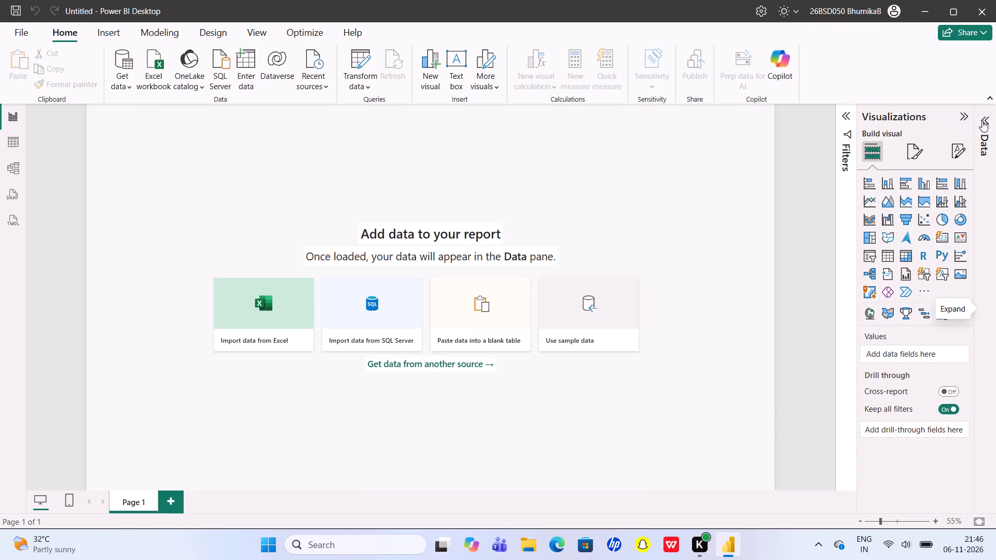
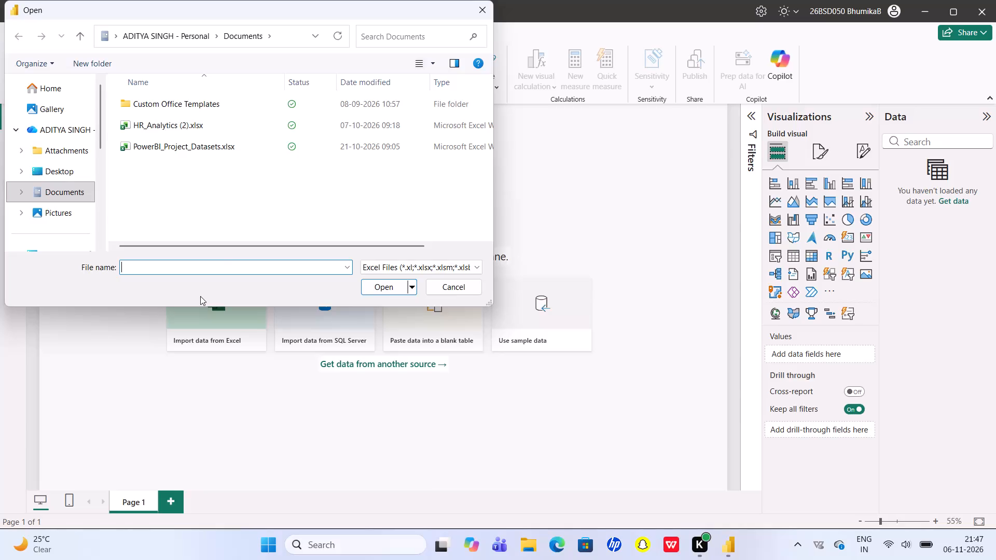
Open the Excel workbook PowerBI_Project_Datasets.xlsx from the Documents folder as the report's data source.
{"action": "left_click", "coordinate": [211, 139]}
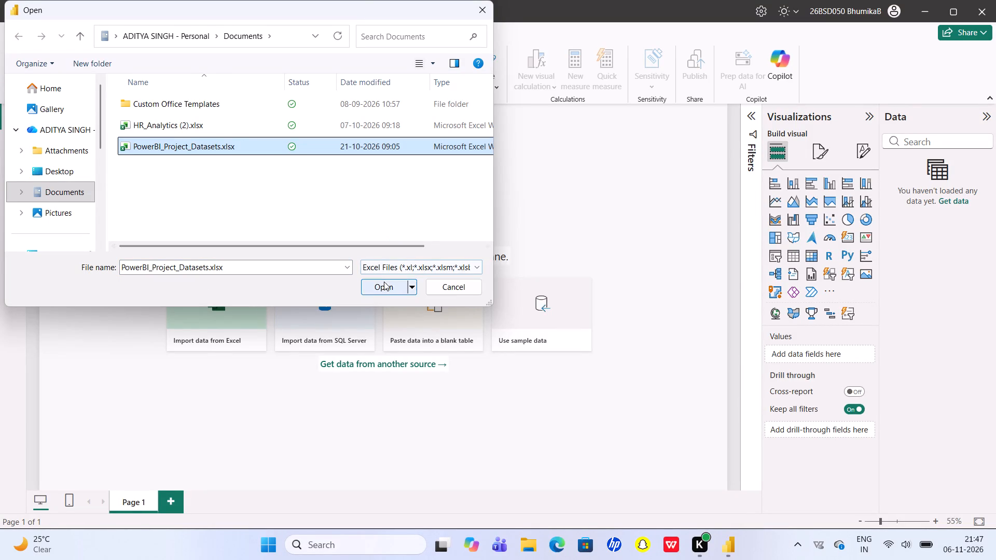
{"action": "left_click", "coordinate": [384, 282]}
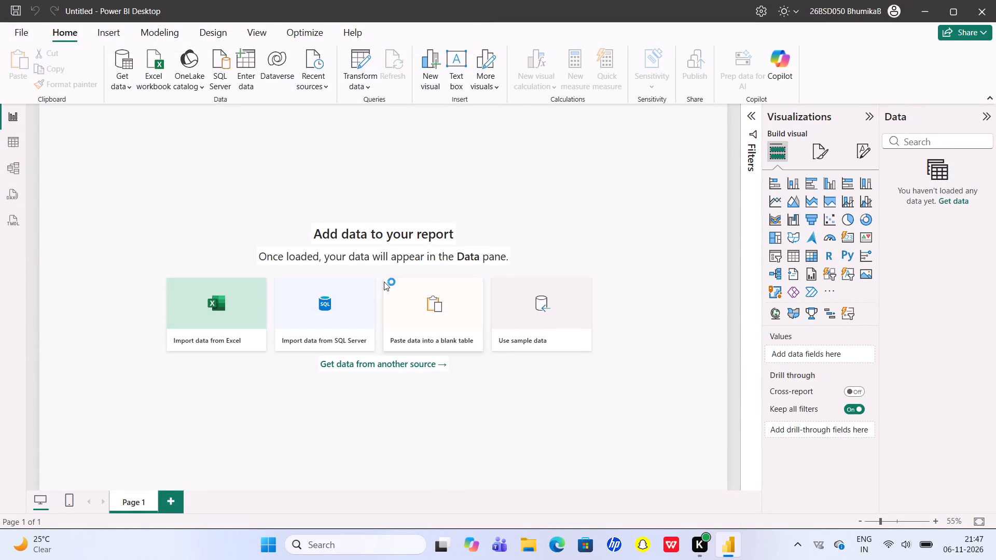
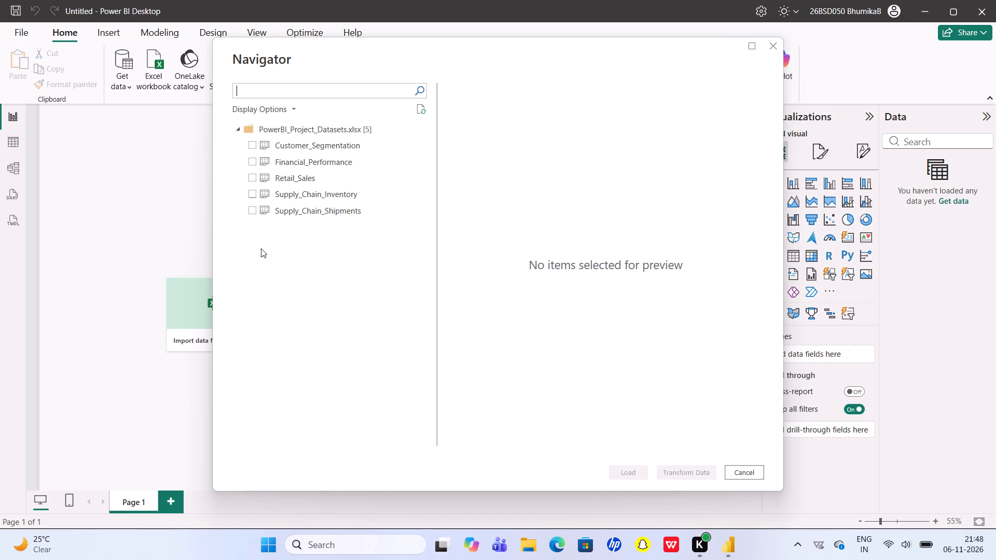
Select the Supply_Chain_Inventory table from the PowerBI_Project_Datasets.xlsx workbook for import.
{"action": "left_click", "coordinate": [247, 194]}
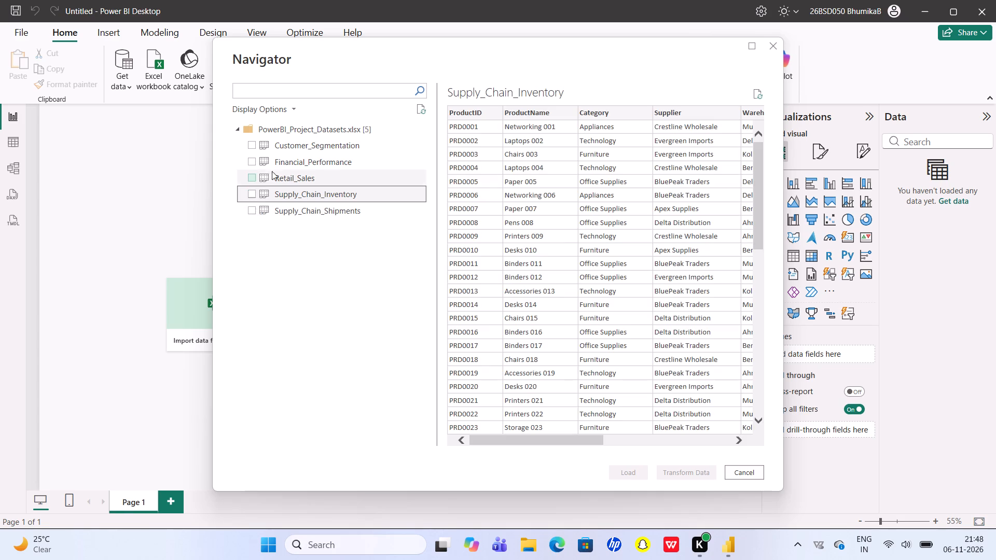
{"action": "left_click", "coordinate": [250, 189]}
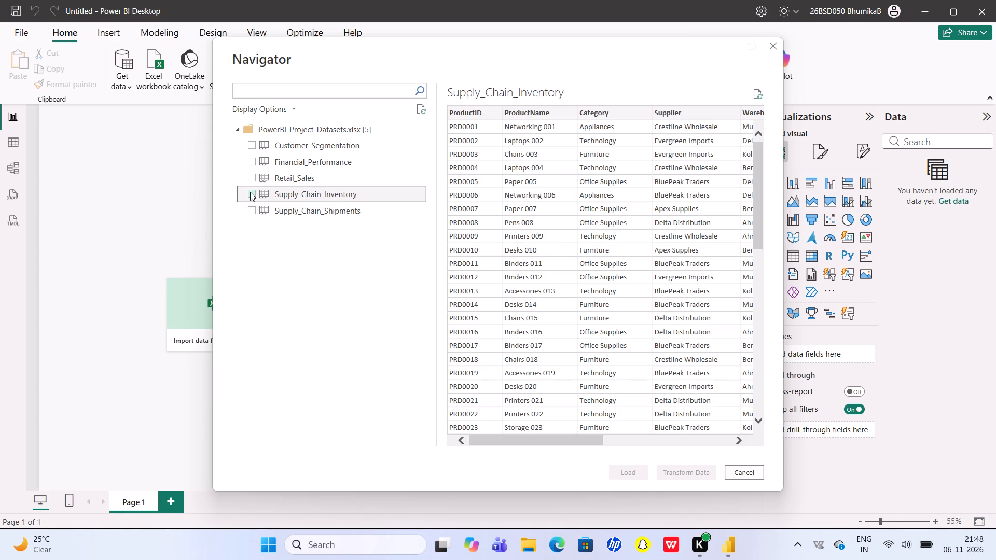
{"action": "left_click", "coordinate": [250, 192]}
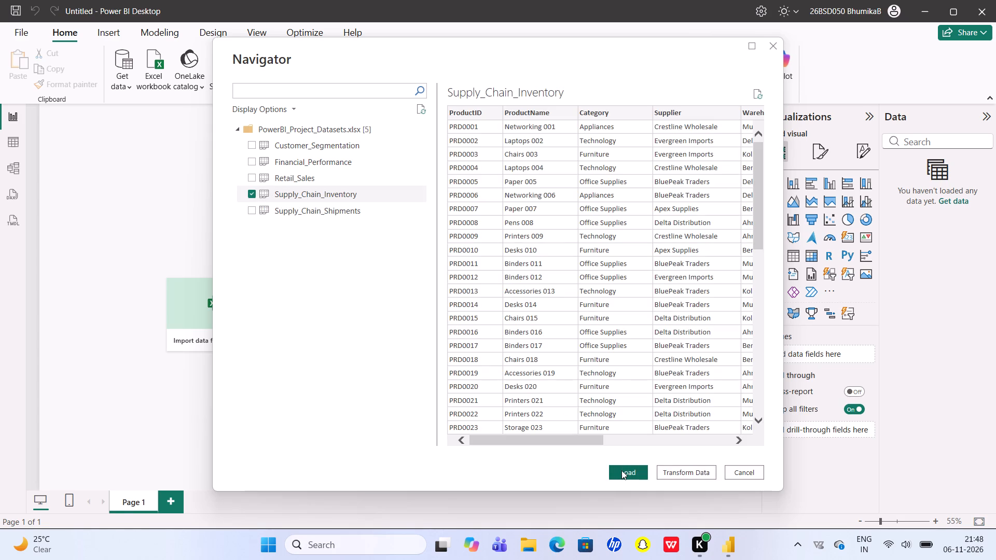
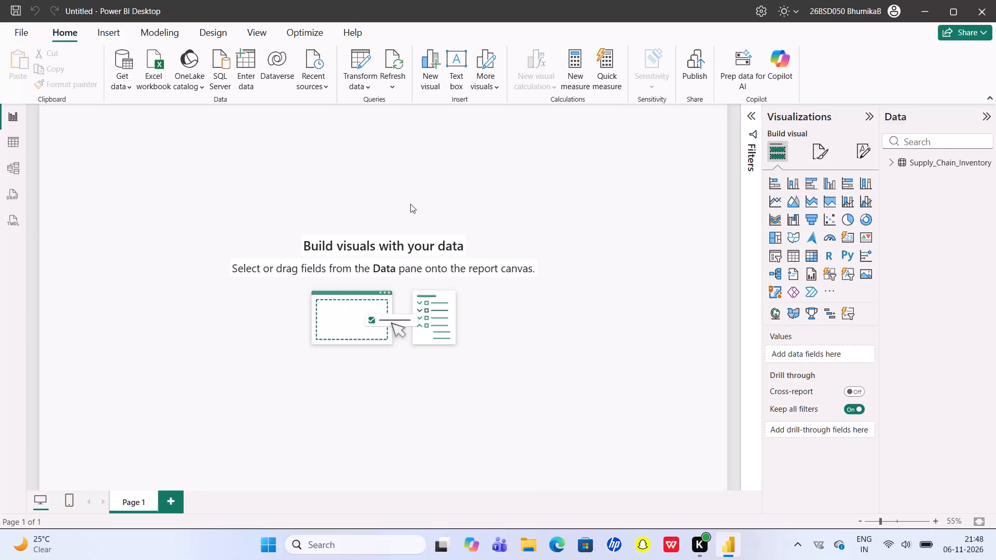
Select the Supply_Chain_Shipments table from the PowerBI_Project_Datasets.xlsx Excel workbook for import.
{"action": "left_click", "coordinate": [152, 82]}
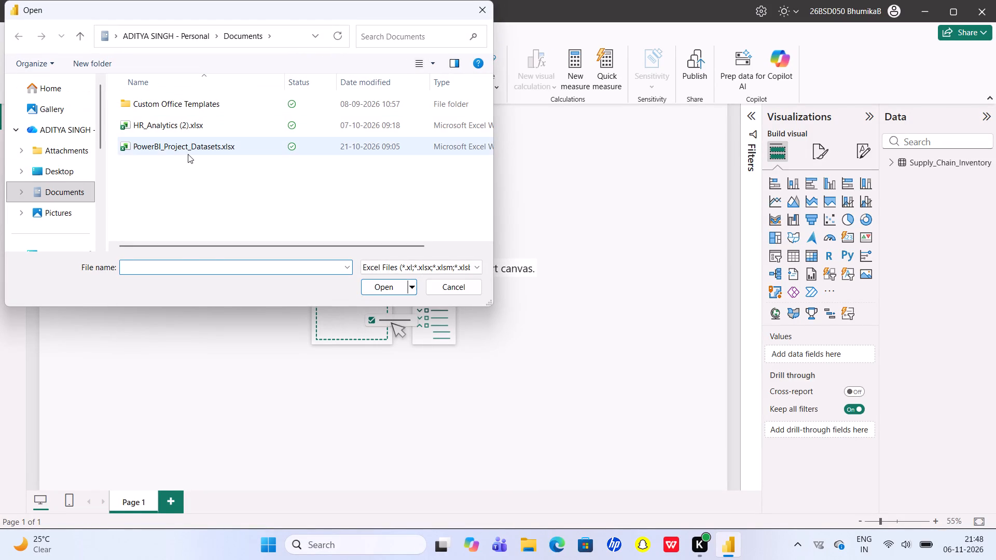
{"action": "left_click", "coordinate": [188, 154]}
{"action": "left_click", "coordinate": [371, 284]}
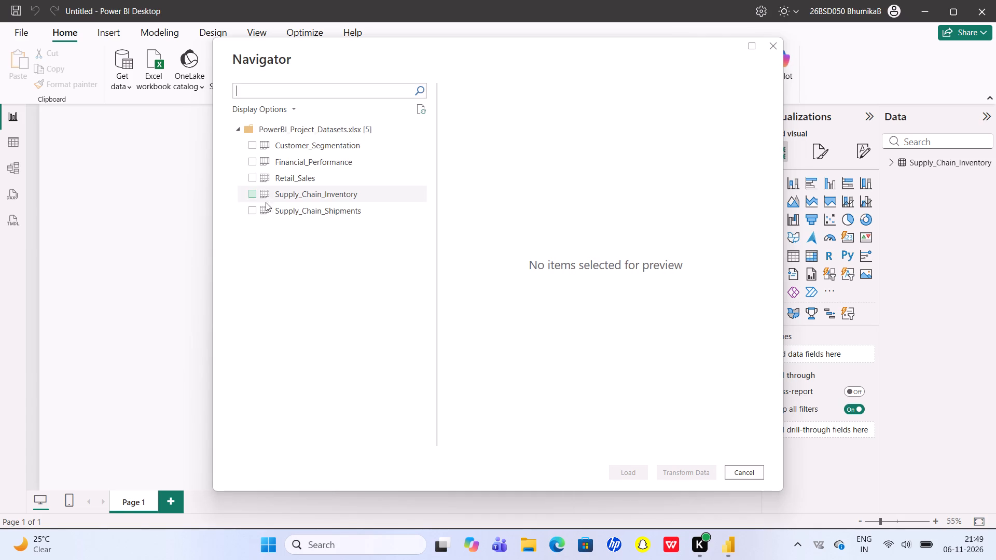
{"action": "left_click", "coordinate": [254, 210]}
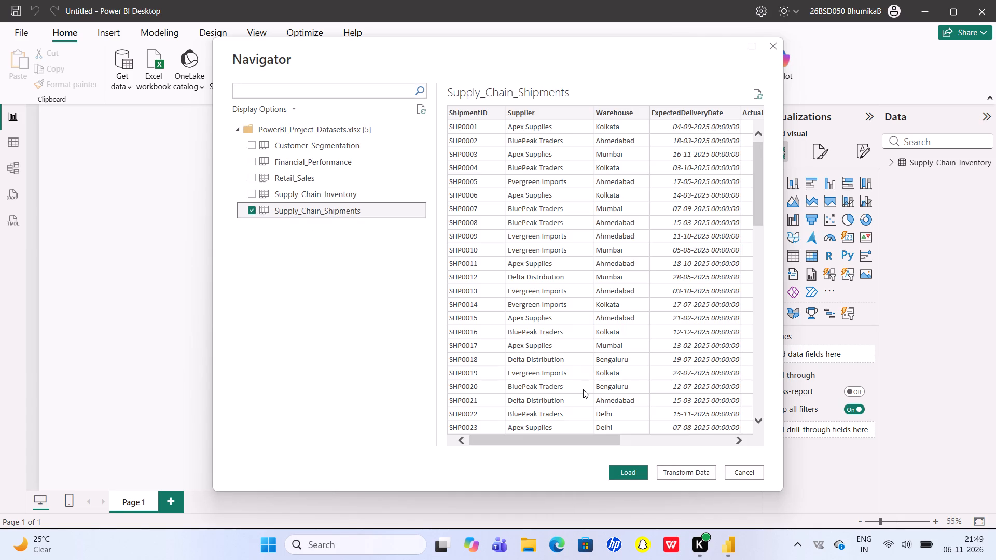
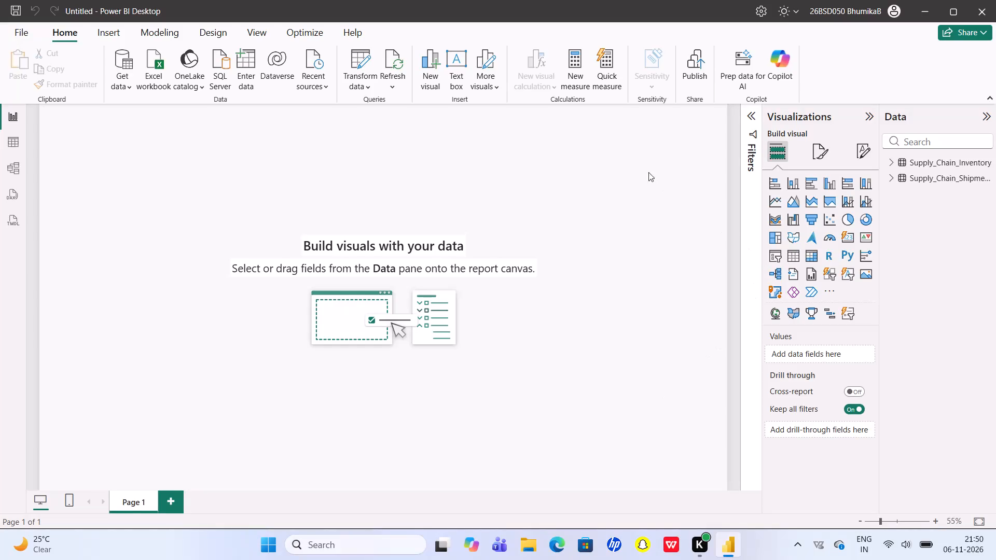
Start a new measure in the Supply_Chain_Inventory table and clear its default formula text.
{"action": "left_click", "coordinate": [584, 83]}
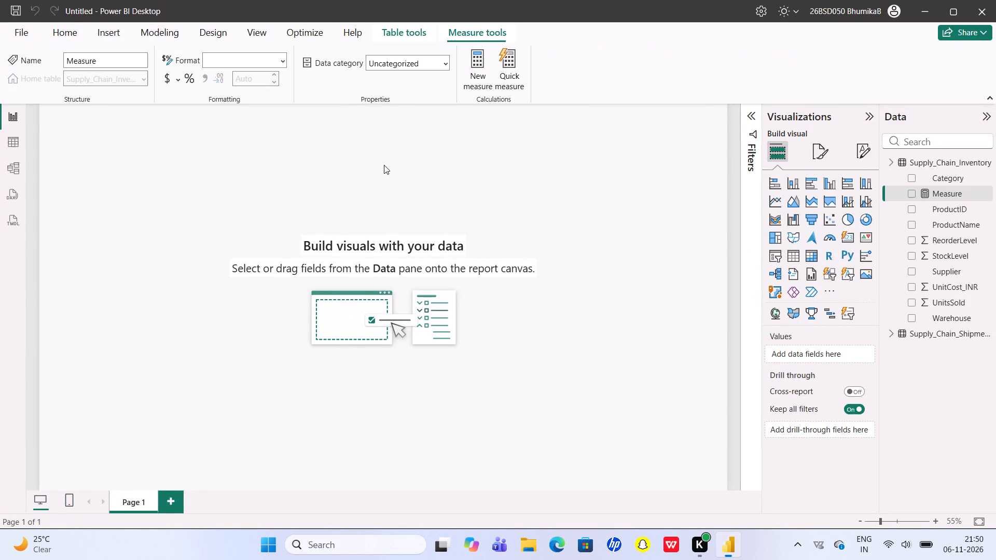
{"action": "key", "text": "BackSpace"}
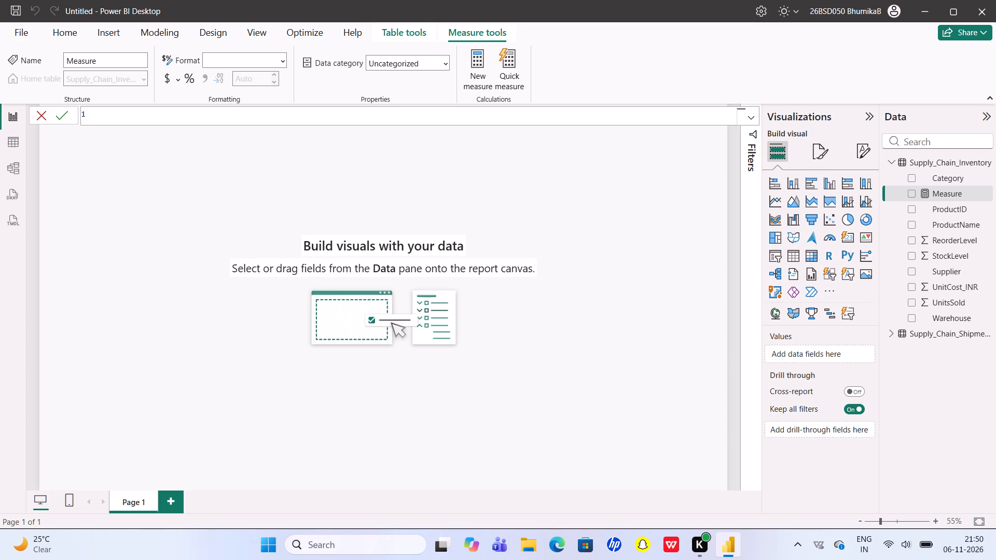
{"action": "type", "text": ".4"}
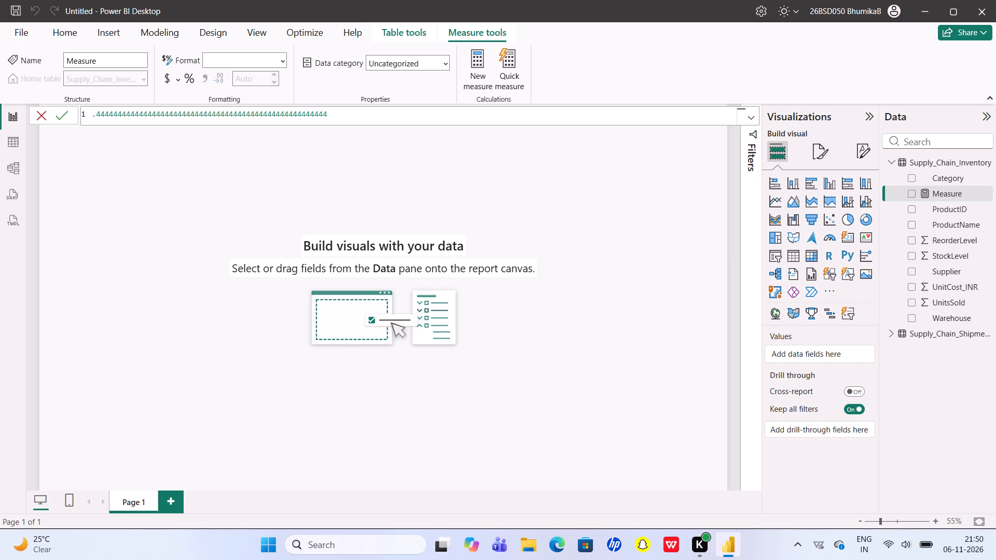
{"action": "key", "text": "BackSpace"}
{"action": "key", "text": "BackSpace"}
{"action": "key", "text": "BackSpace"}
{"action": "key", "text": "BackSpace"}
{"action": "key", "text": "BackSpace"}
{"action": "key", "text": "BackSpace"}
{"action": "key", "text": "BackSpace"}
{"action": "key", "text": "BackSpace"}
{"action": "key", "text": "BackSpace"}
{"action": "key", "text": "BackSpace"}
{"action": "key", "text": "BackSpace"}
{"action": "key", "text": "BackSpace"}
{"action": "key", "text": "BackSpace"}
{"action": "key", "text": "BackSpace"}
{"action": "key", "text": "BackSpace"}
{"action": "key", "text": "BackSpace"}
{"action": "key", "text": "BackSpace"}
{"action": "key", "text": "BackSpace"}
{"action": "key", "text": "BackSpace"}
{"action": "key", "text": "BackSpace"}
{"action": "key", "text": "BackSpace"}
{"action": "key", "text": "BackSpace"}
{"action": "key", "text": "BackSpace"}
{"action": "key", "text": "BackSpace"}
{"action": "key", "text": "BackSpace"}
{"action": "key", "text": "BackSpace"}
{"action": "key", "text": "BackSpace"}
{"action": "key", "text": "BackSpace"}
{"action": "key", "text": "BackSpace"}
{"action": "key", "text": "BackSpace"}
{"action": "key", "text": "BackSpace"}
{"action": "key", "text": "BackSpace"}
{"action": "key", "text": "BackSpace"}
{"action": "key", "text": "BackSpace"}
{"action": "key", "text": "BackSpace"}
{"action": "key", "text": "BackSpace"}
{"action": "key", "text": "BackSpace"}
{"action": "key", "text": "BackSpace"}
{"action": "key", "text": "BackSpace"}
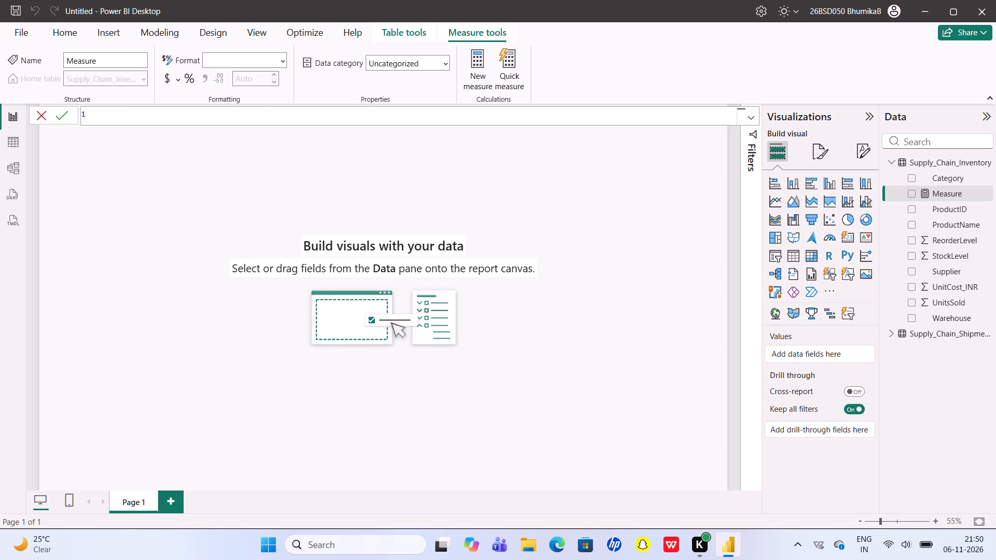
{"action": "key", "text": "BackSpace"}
Define the new measure as Total inventroy units = SUM(Supply_Chain_Inventory[StockLevel]).
{"action": "type", "text": "Total inventroy"}
{"action": "key", "text": "space"}
{"action": "type", "text": "units"}
{"action": "key", "text": "space"}
{"action": "type", "text": "="}
{"action": "key", "text": "space"}
{"action": "type", "text": "SUM"}
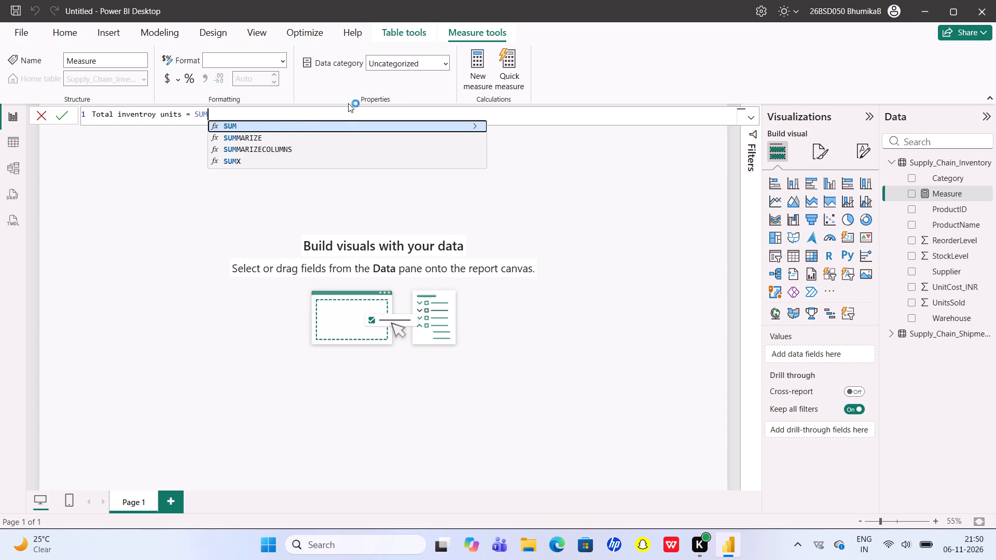
{"action": "left_click", "coordinate": [343, 124]}
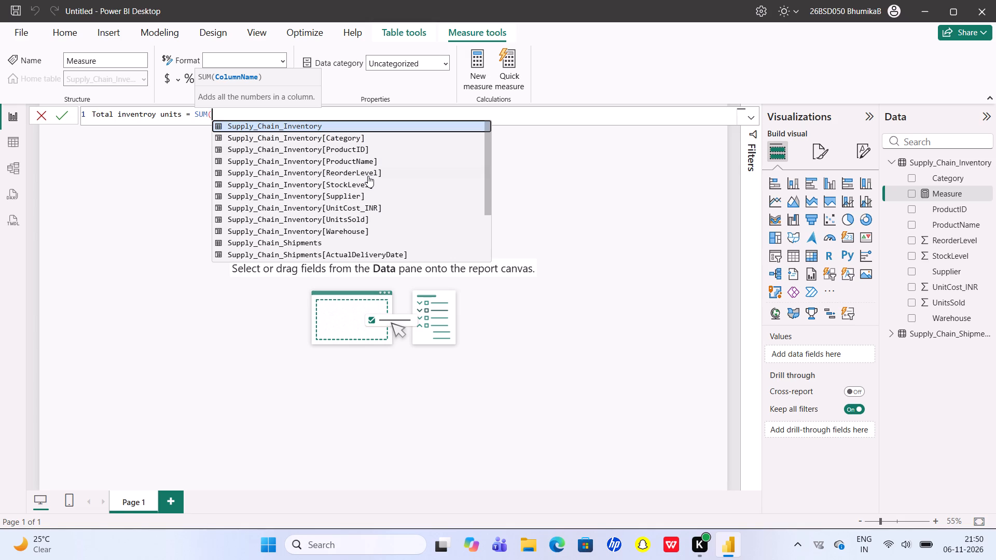
{"action": "scroll", "coordinate": [368, 176], "scroll_direction": "down", "scroll_amount": 1}
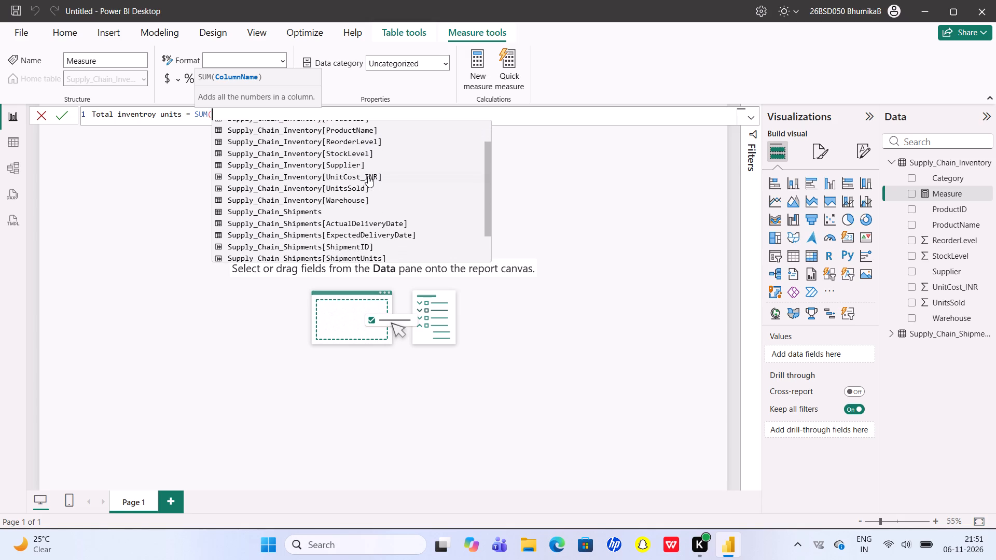
{"action": "scroll", "coordinate": [368, 176], "scroll_direction": "down", "scroll_amount": 2}
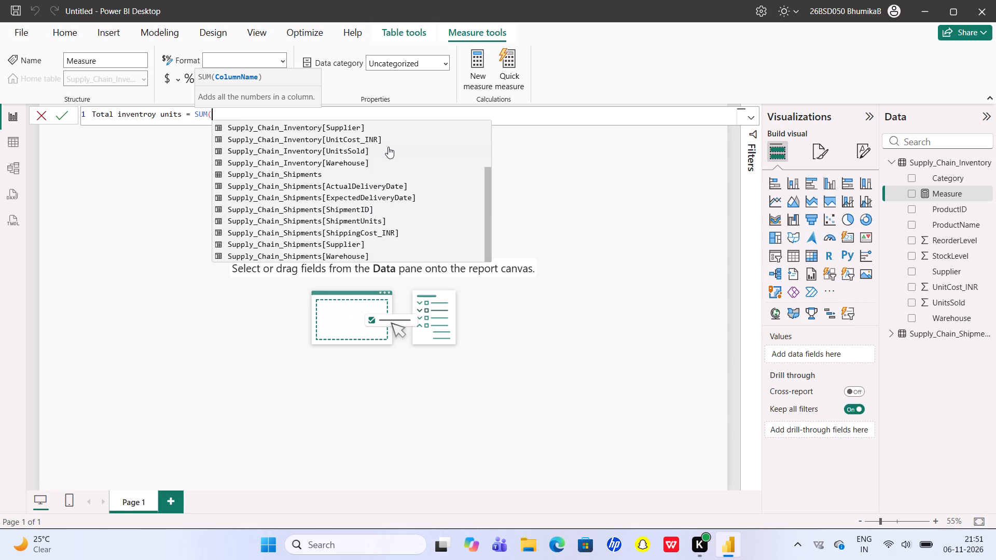
{"action": "scroll", "coordinate": [388, 147], "scroll_direction": "up", "scroll_amount": 1}
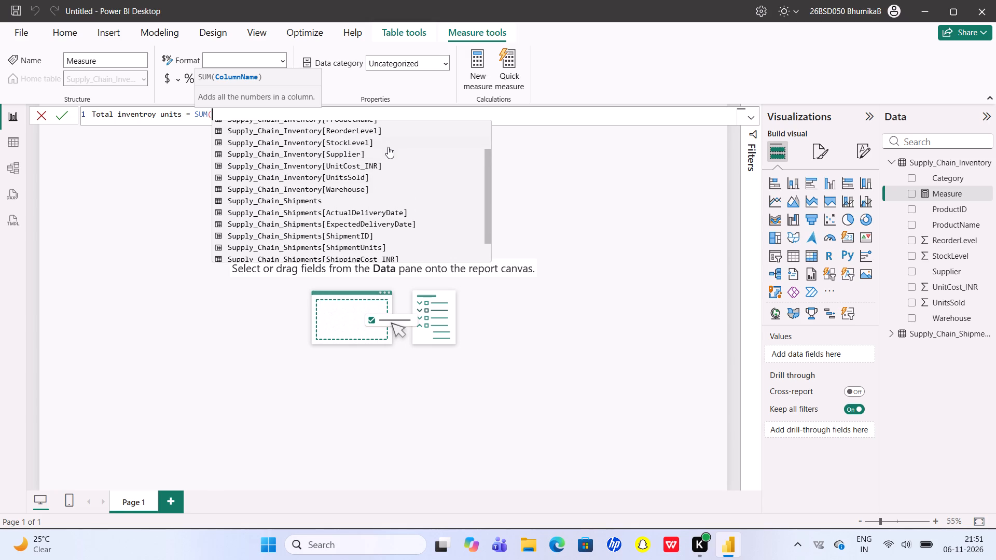
{"action": "scroll", "coordinate": [388, 147], "scroll_direction": "up", "scroll_amount": 1}
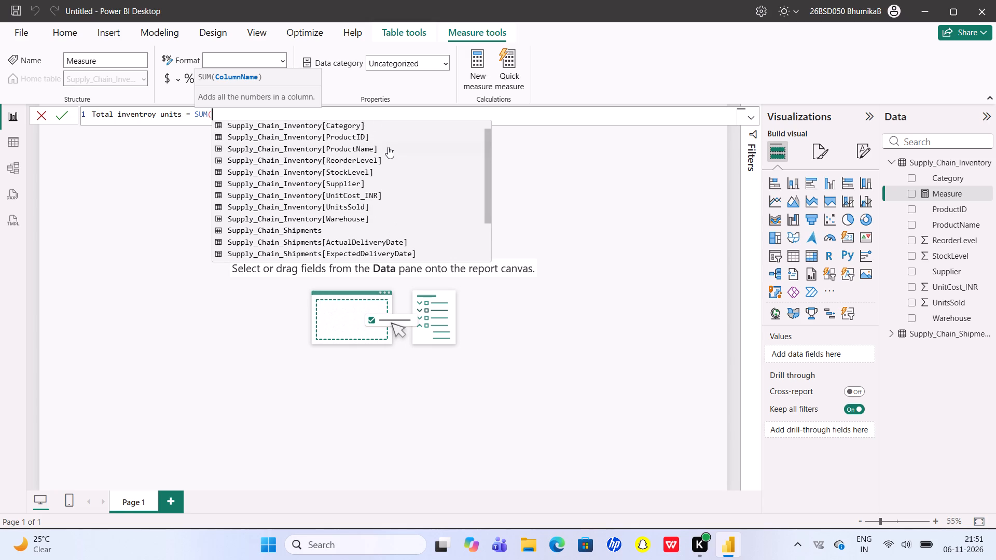
{"action": "scroll", "coordinate": [388, 147], "scroll_direction": "up", "scroll_amount": 1}
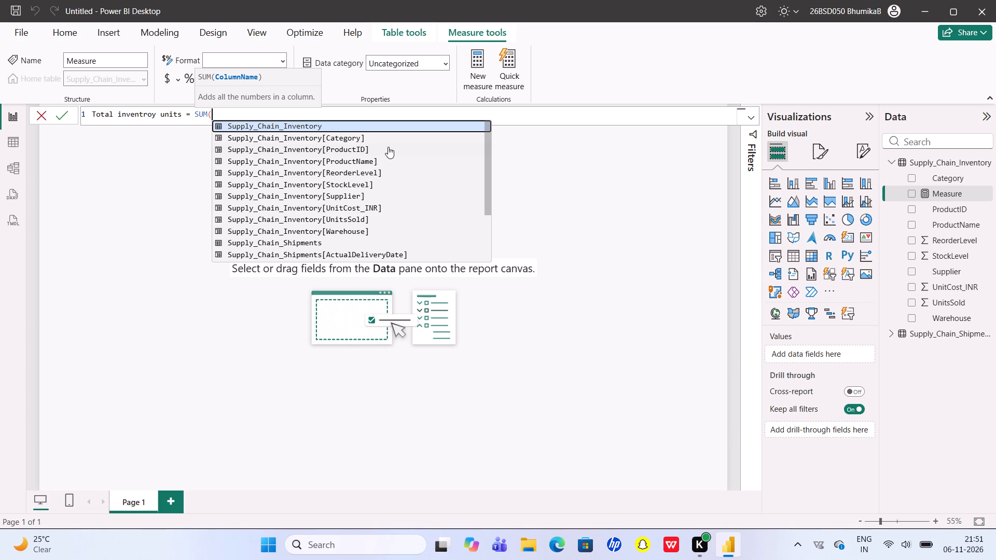
{"action": "left_click", "coordinate": [341, 121]}
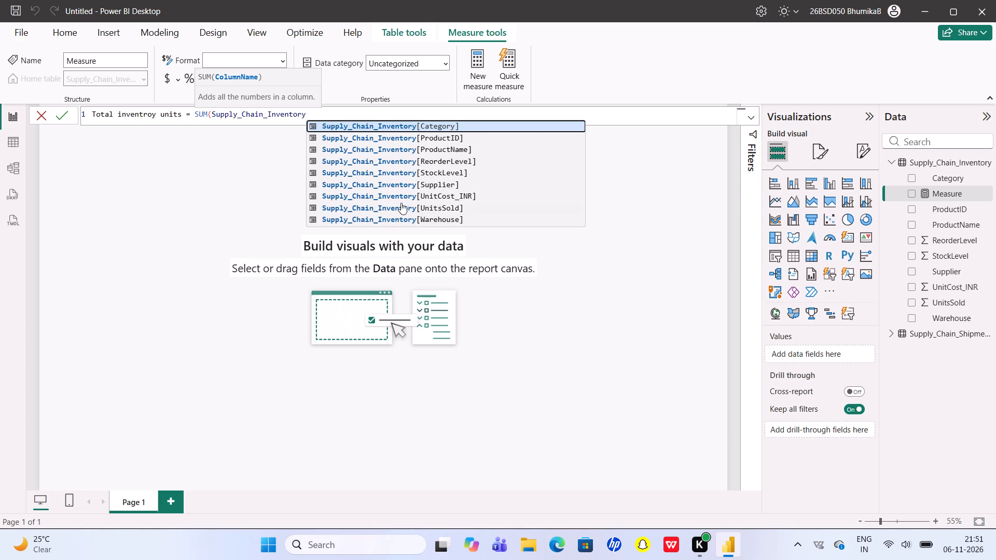
{"action": "left_click", "coordinate": [406, 173]}
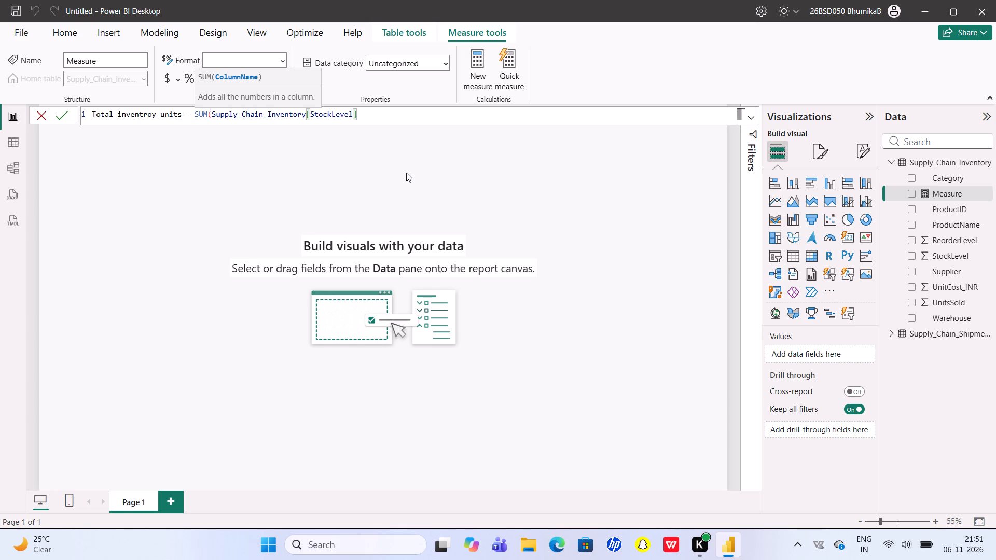
{"action": "key", "text": "shift+parenright"}
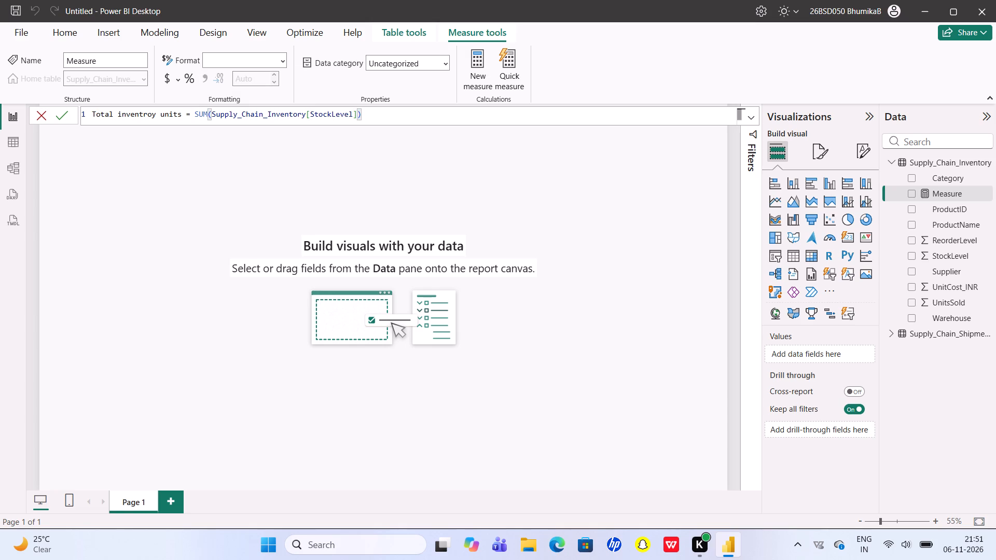
{"action": "key", "text": "Return"}
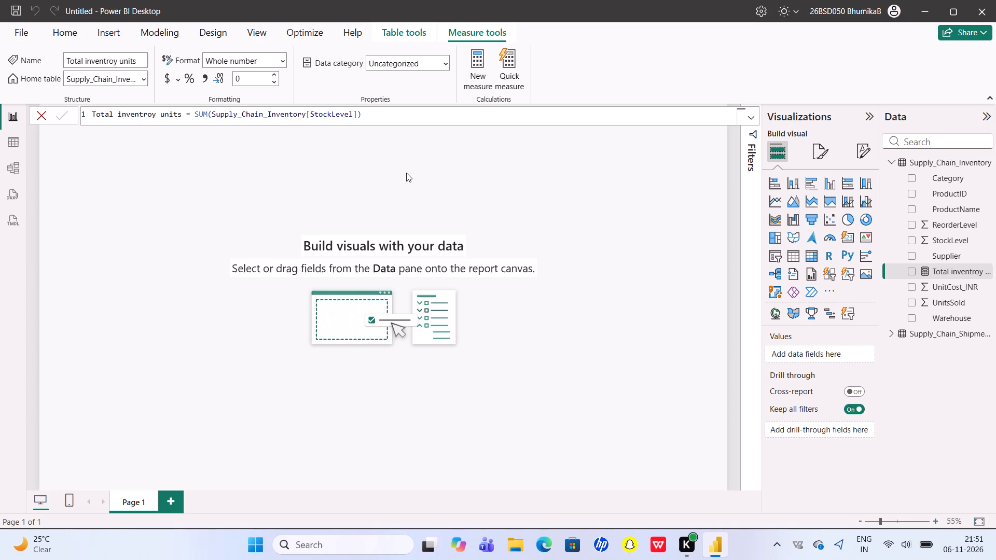
Start another measure named Products below reorder level, with its formula opening with the CALCULATE function.
{"action": "left_click", "coordinate": [491, 66]}
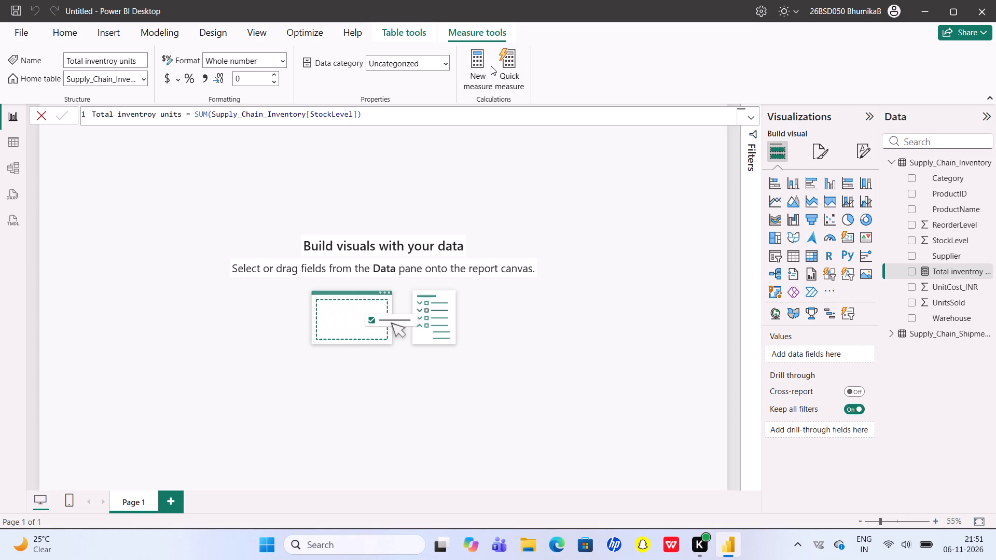
{"action": "key", "text": "BackSpace"}
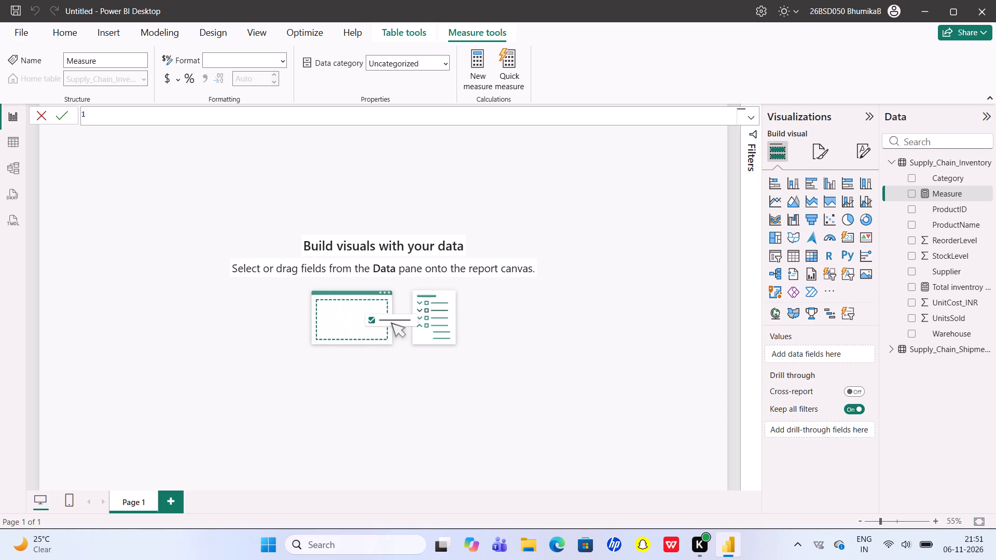
{"action": "type", "text": "pro"}
{"action": "key", "text": "BackSpace"}
{"action": "key", "text": "BackSpace"}
{"action": "key", "text": "BackSpace"}
{"action": "type", "text": "Products be"}
{"action": "type", "text": "low"}
{"action": "key", "text": "space"}
{"action": "type", "text": "re"}
{"action": "key", "text": "o"}
{"action": "type", "text": "rder leve;"}
{"action": "key", "text": "BackSpace"}
{"action": "type", "text": "l = CAL"}
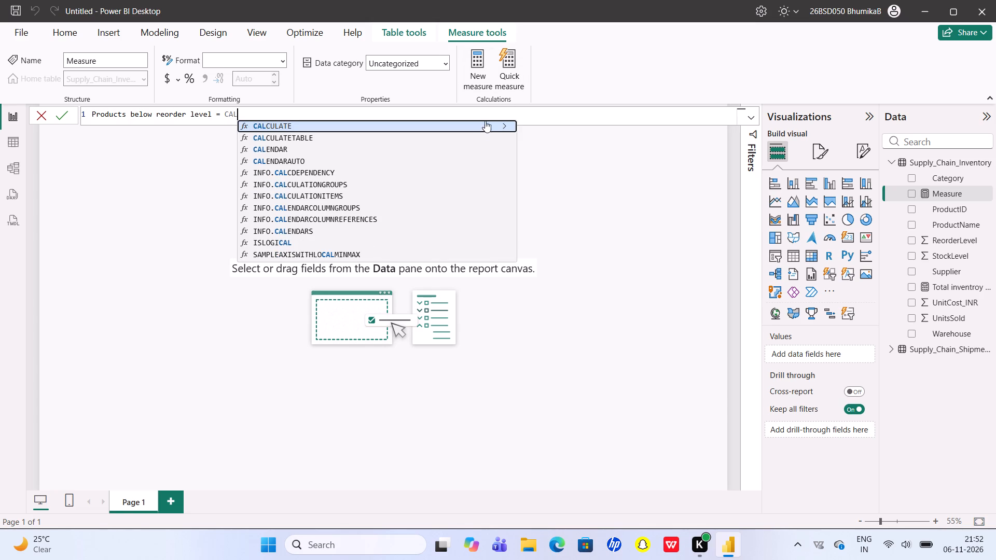
{"action": "left_click", "coordinate": [480, 127]}
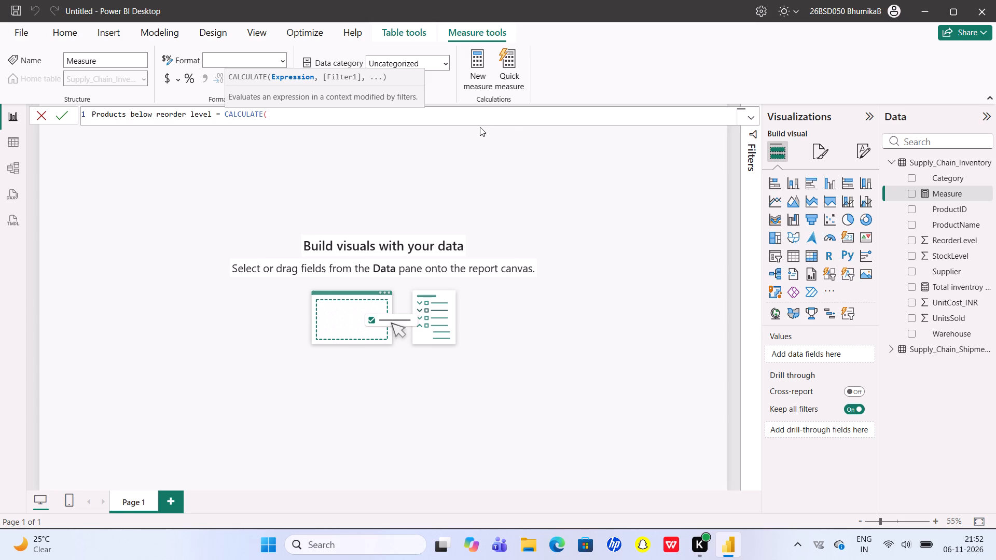
Enter COUNTROWS('Supply_Chain_Inventory') as the expression inside CALCULATE.
{"action": "type", "text": "CO"}
{"action": "type", "text": "UN"}
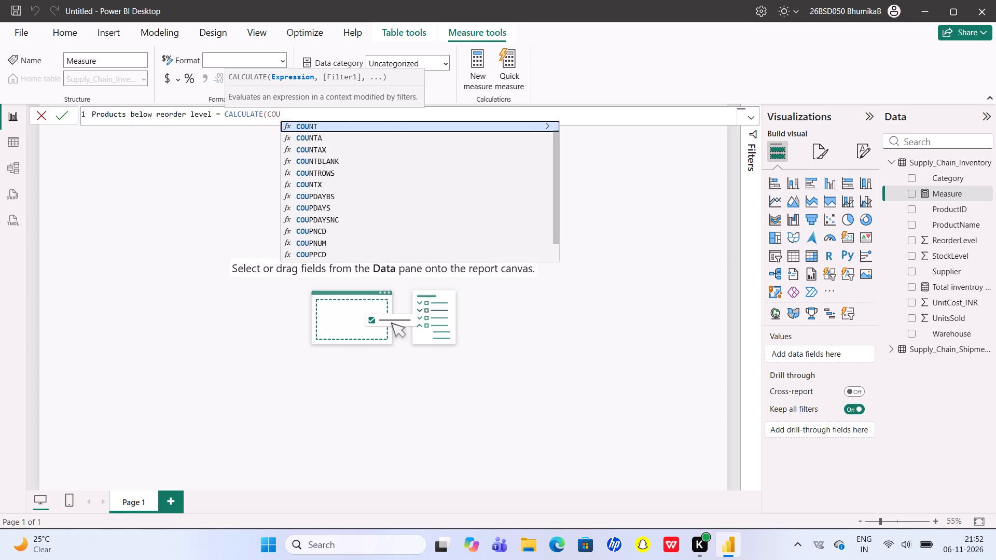
{"action": "left_click", "coordinate": [465, 184], "text": "shift"}
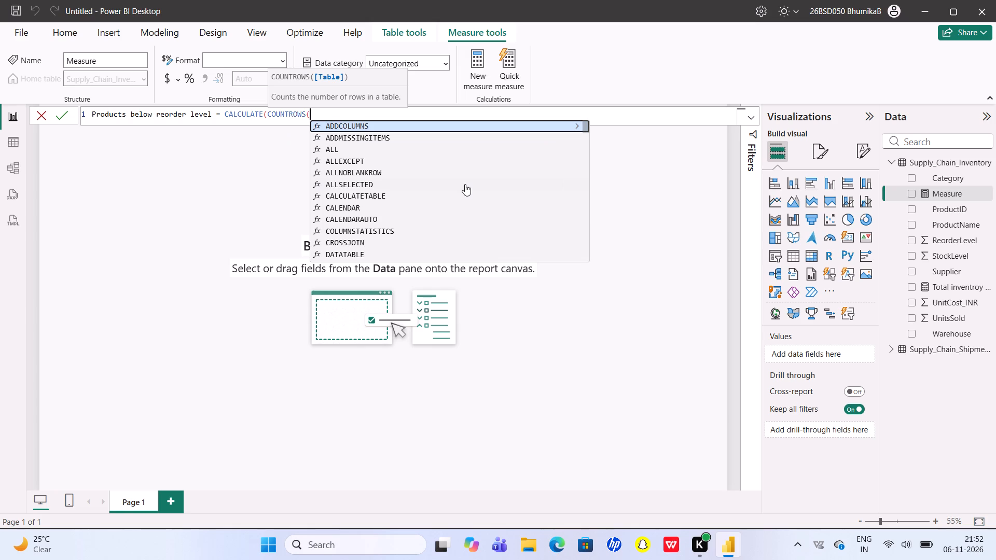
{"action": "key", "text": "apostrophe"}
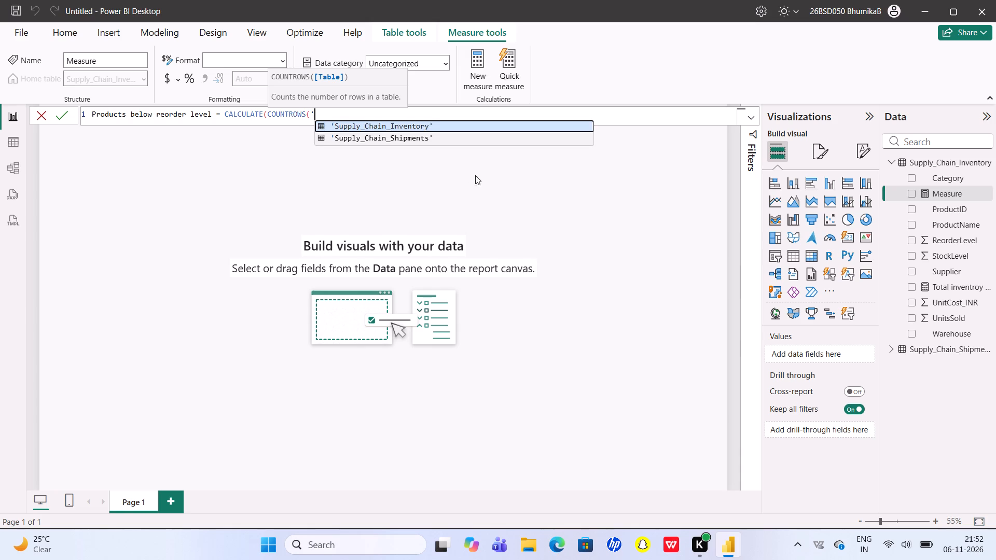
{"action": "left_click", "coordinate": [485, 128]}
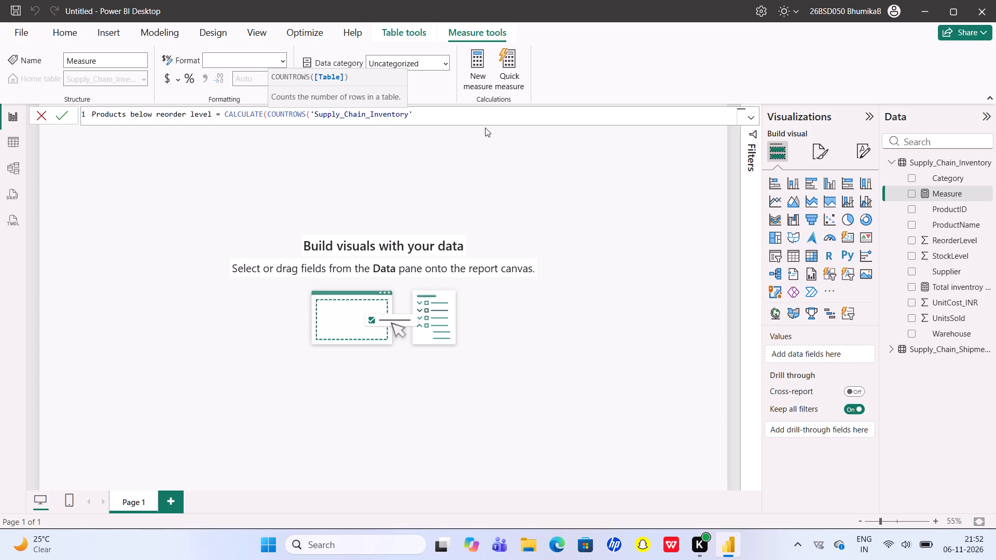
{"action": "key", "text": "shift+parenright"}
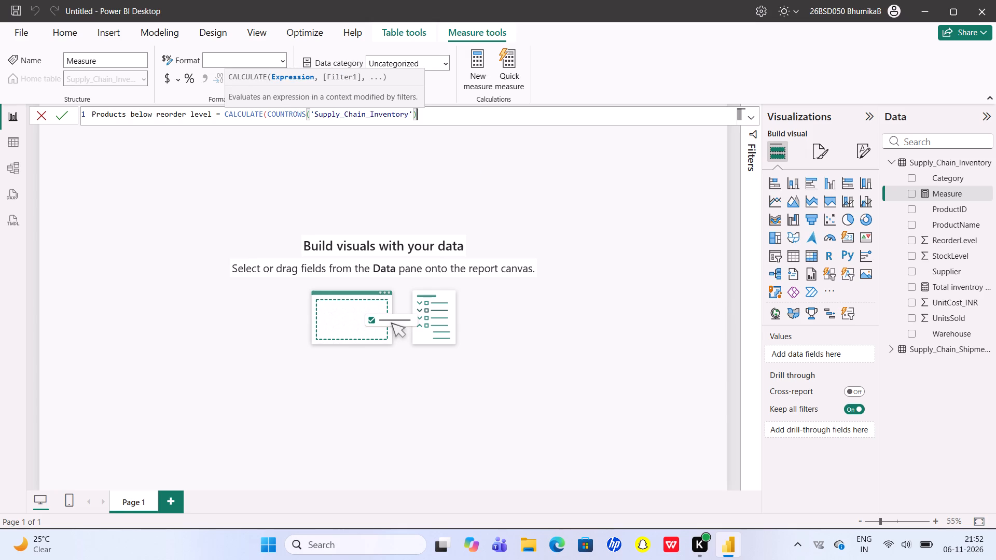
Complete the measure with the filter FILTER('Supply_Chain_Inventory','Supply_Chain_Inventory'[StockLevel]<'Supply_Chain_Inventory'[ReorderLevel]) inside CALCULATE and commit it.
{"action": "key", "text": "comma"}
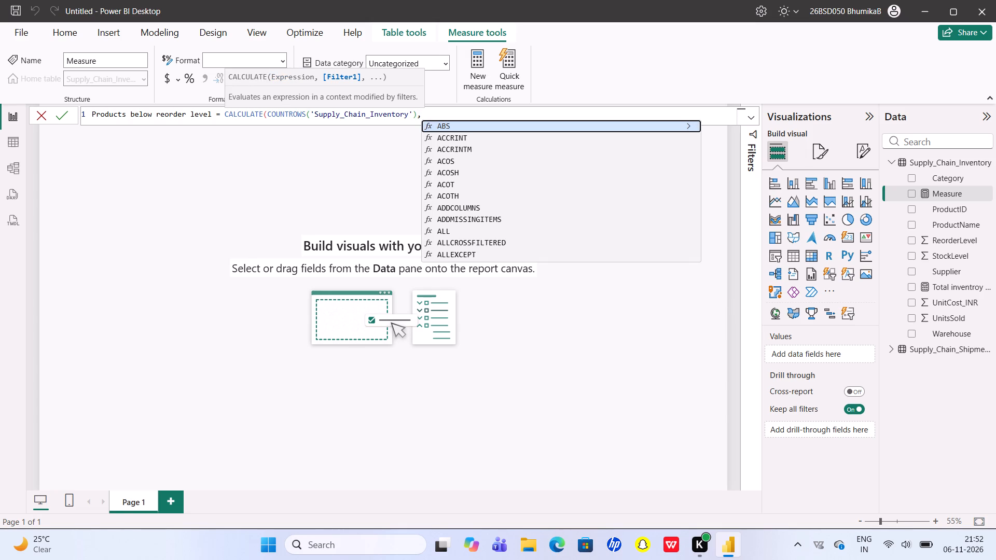
{"action": "key", "text": "shift+f"}
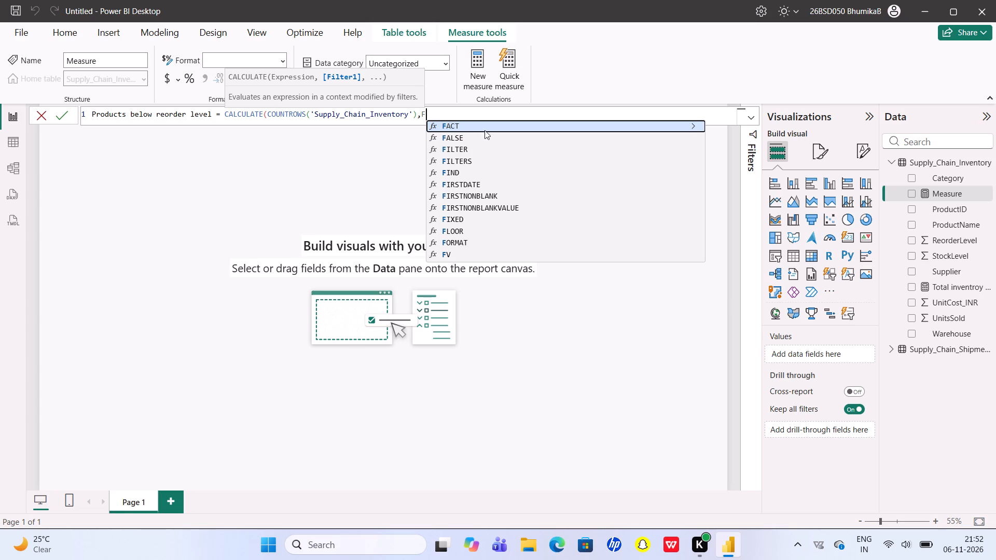
{"action": "left_click", "coordinate": [478, 148], "text": "shift"}
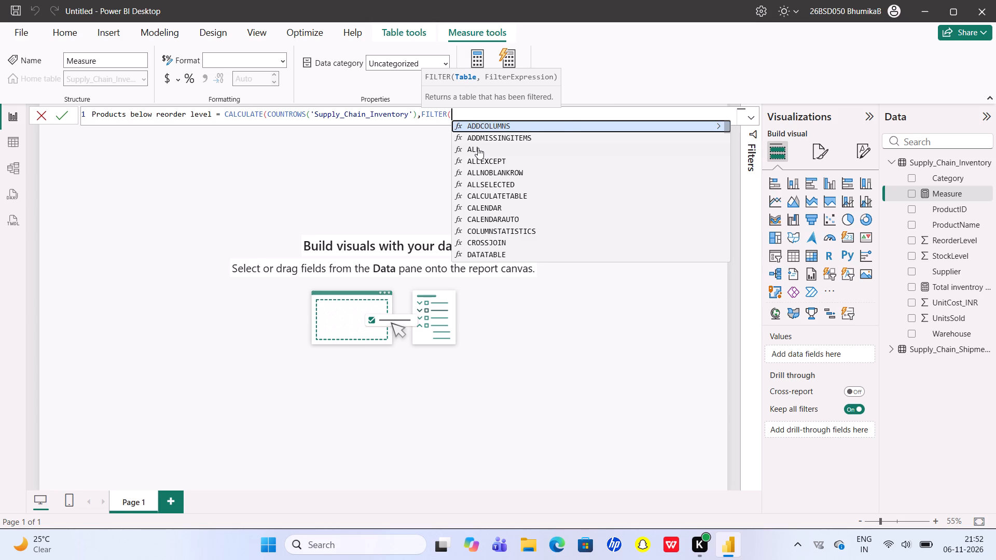
{"action": "key", "text": "apostrophe"}
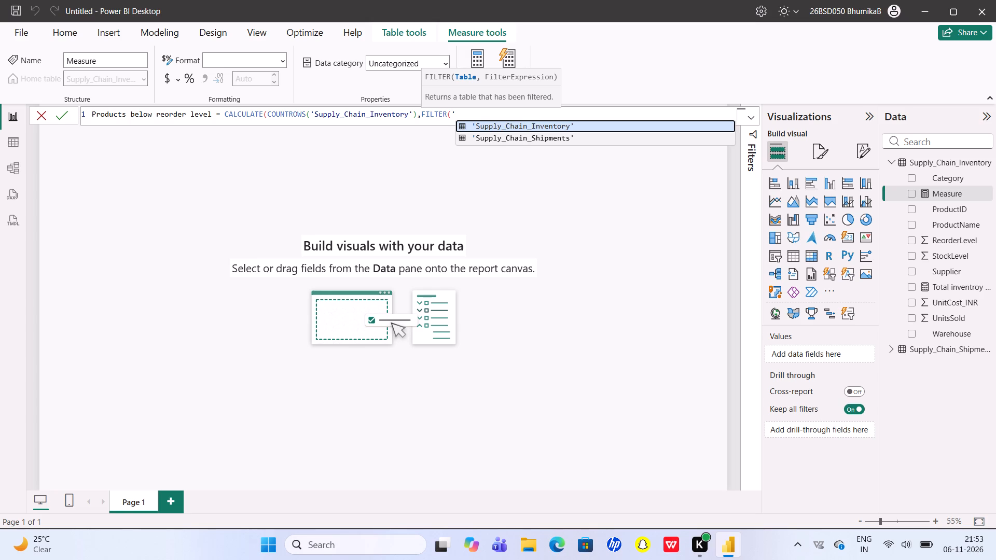
{"action": "left_click", "coordinate": [499, 123]}
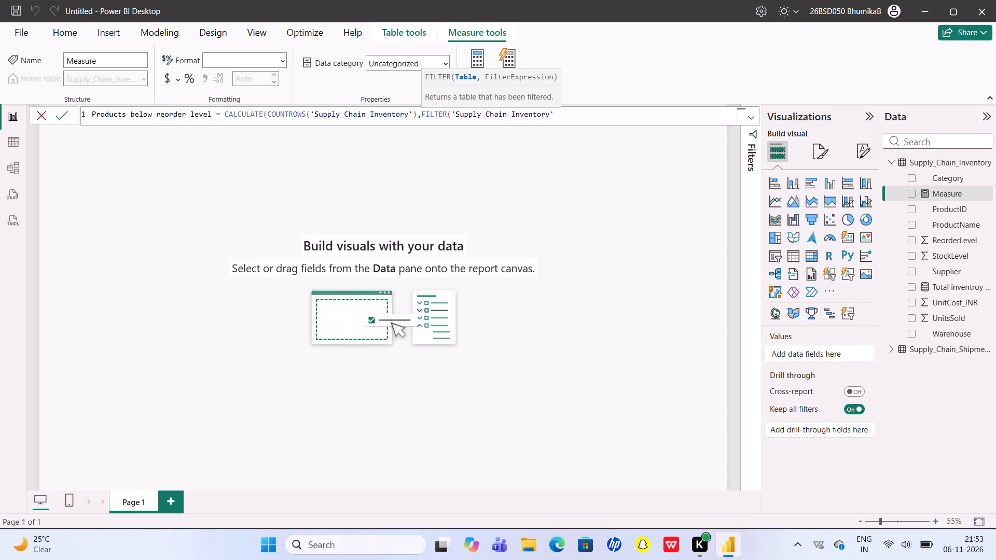
{"action": "key", "text": "comma"}
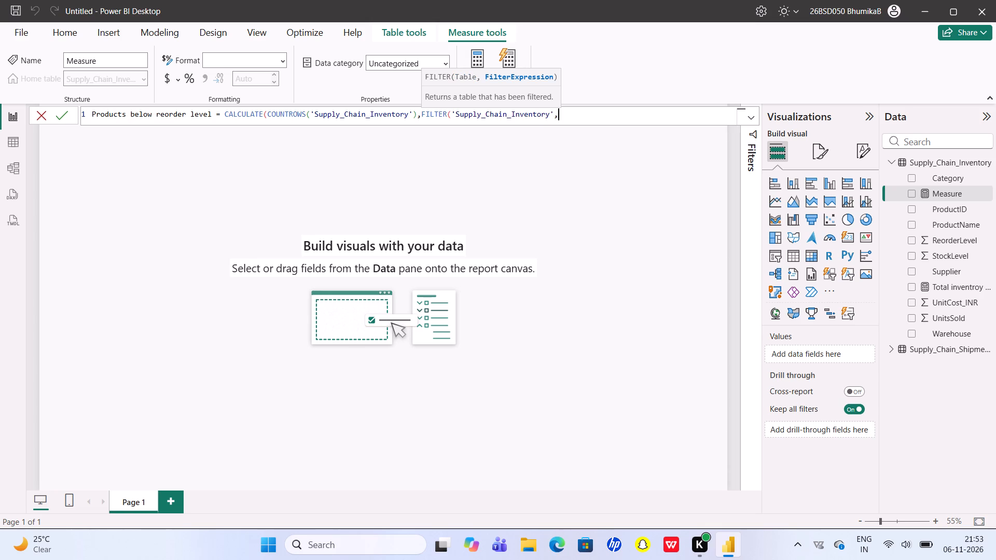
{"action": "key", "text": "apostrophe"}
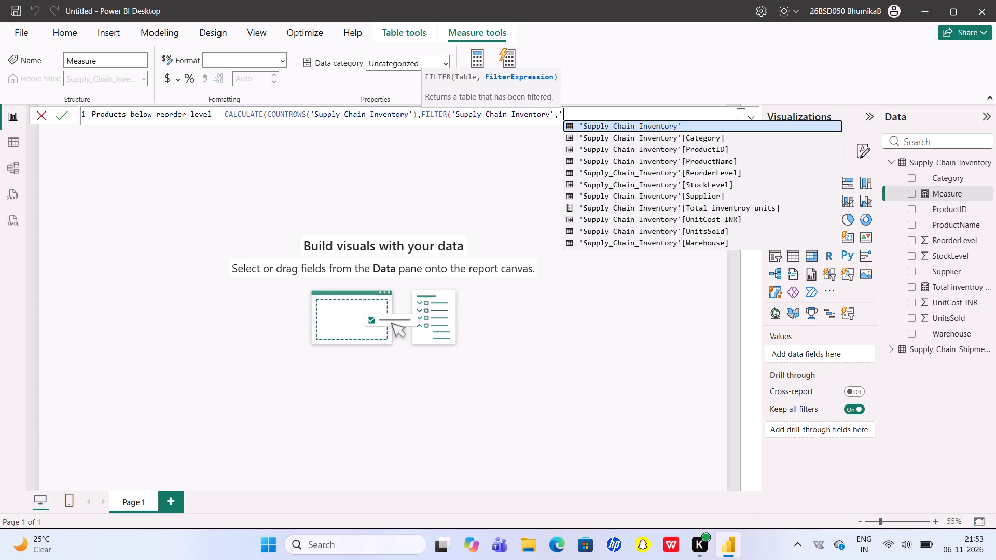
{"action": "left_click", "coordinate": [581, 121]}
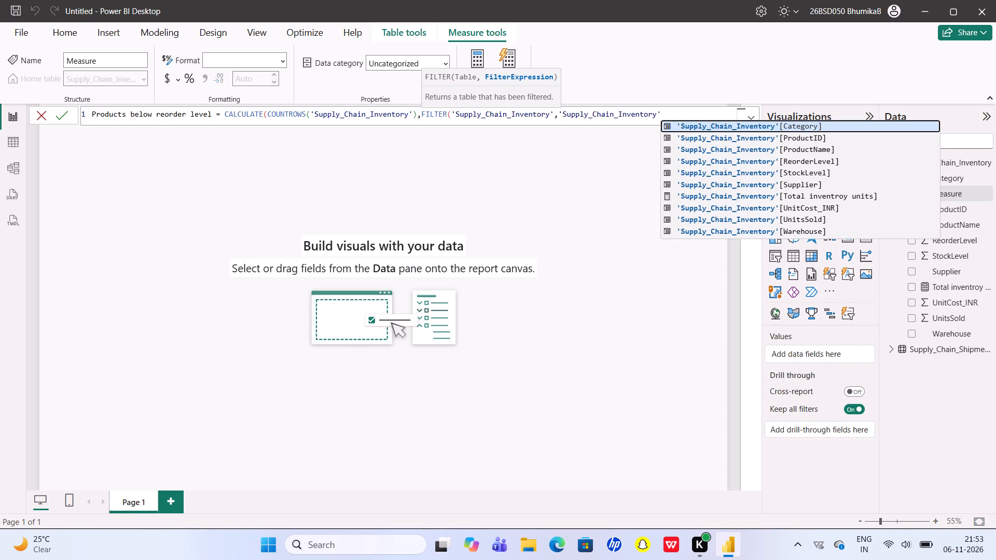
{"action": "left_click", "coordinate": [727, 173]}
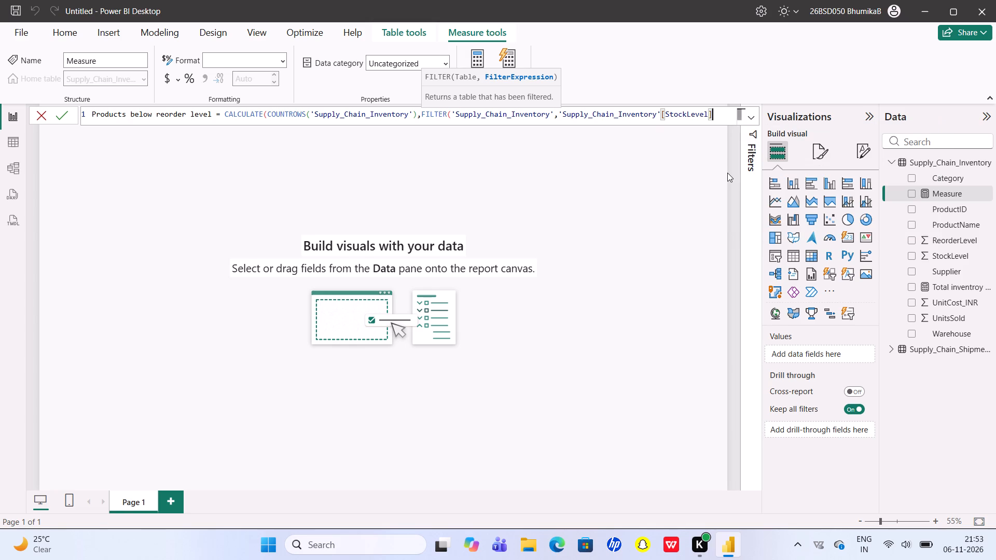
{"action": "key", "text": "shift+less"}
{"action": "key", "text": "apostrophe"}
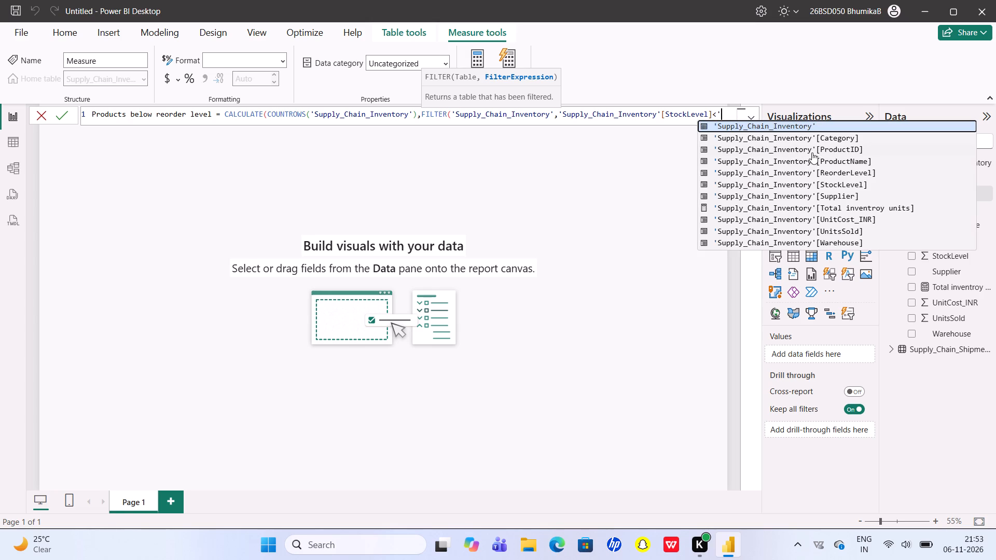
{"action": "left_click", "coordinate": [822, 127]}
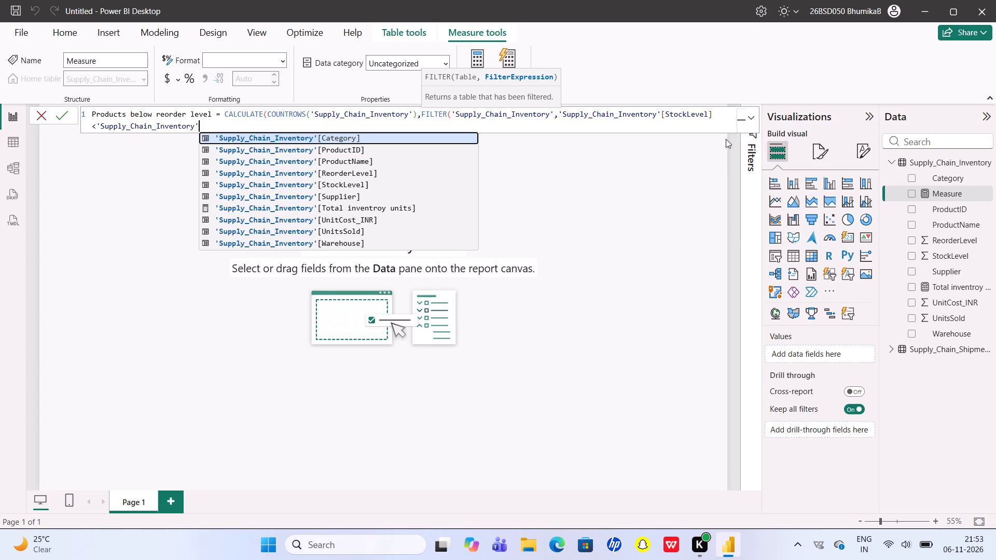
{"action": "left_click", "coordinate": [395, 167]}
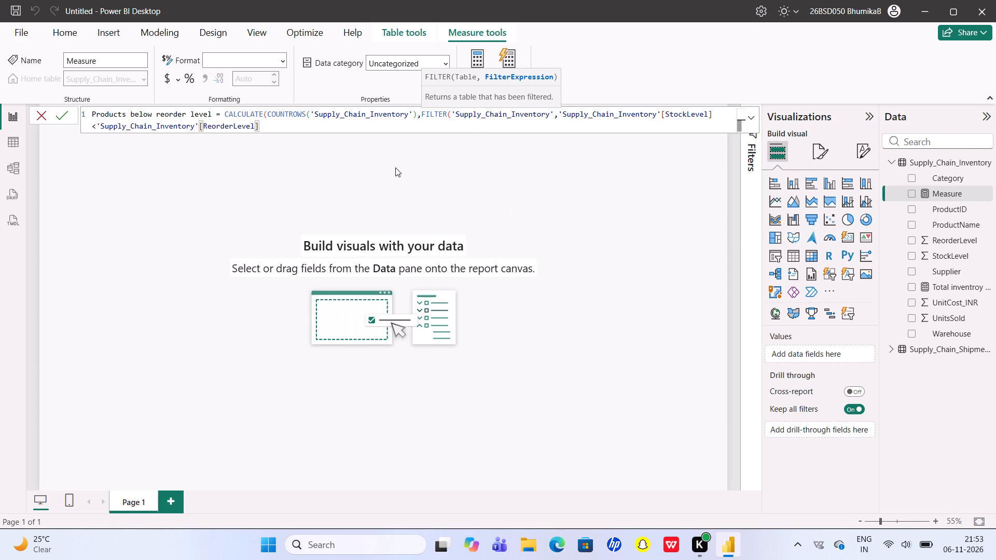
{"action": "type", "text": "))"}
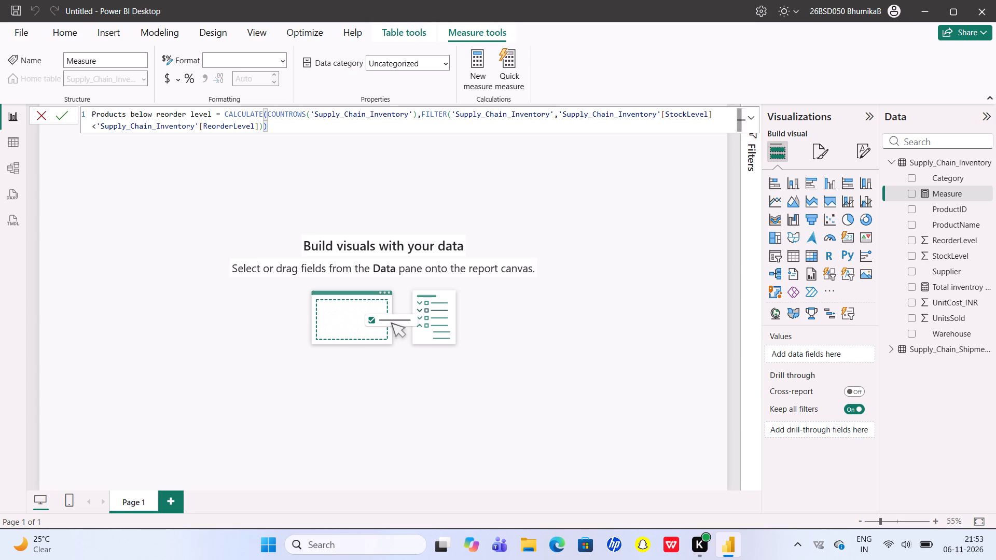
{"action": "key", "text": "Return"}
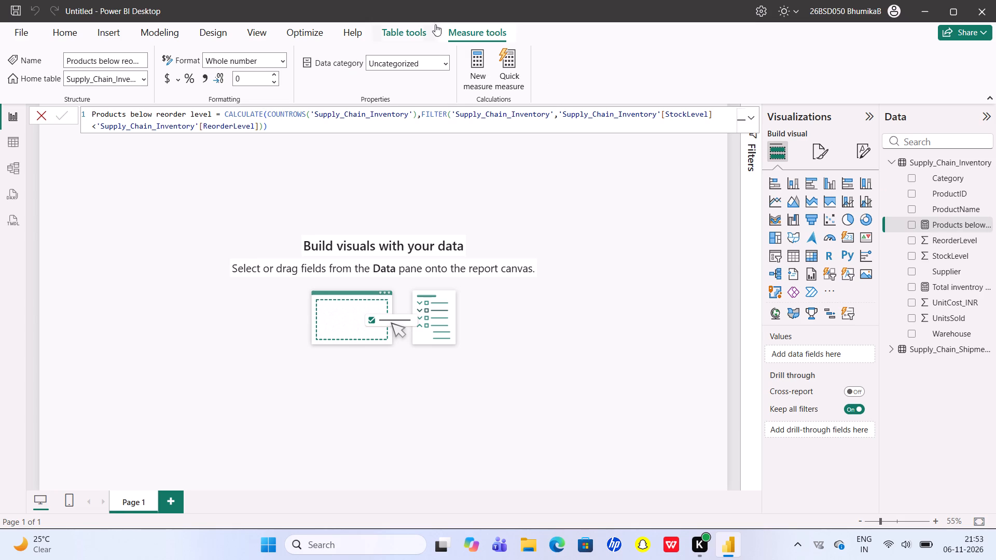
Start a new measure in the Supply_Chain_Inventory table named Total Inventory Value, replacing the default formula text.
{"action": "left_click", "coordinate": [478, 71]}
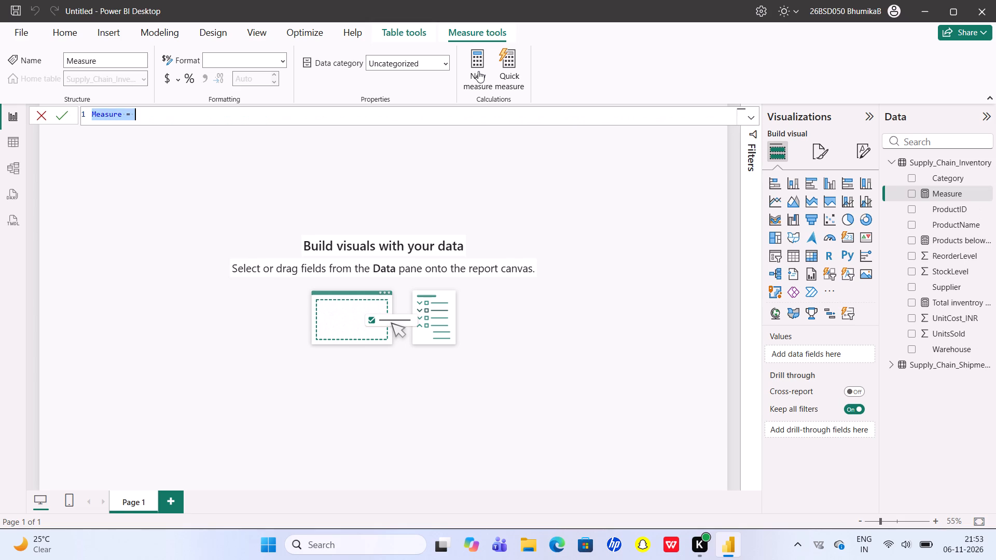
{"action": "key", "text": "BackSpace"}
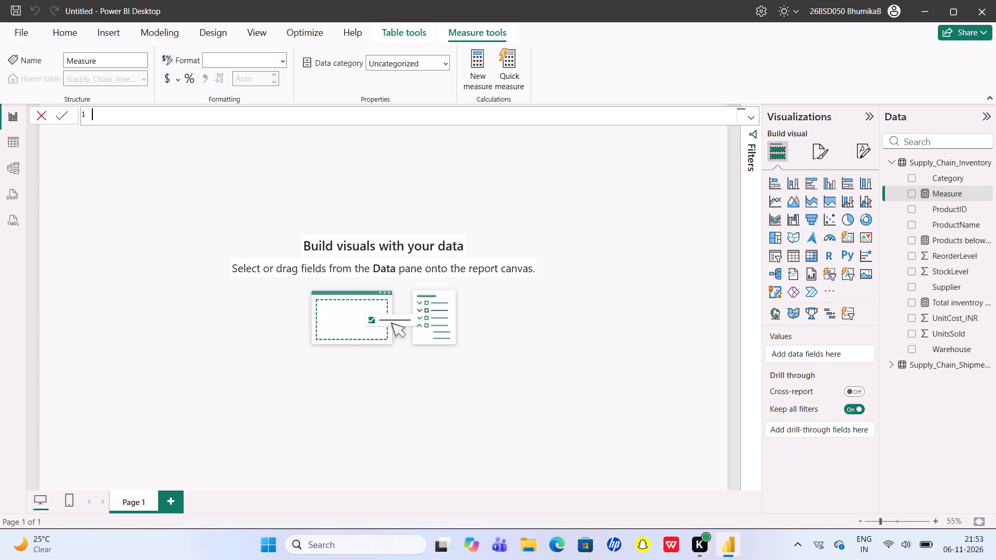
{"action": "key", "text": "shift+t"}
{"action": "type", "text": "otal Inventroy"}
{"action": "key", "text": "space"}
{"action": "key", "text": "BackSpace"}
{"action": "key", "text": "BackSpace"}
{"action": "key", "text": "BackSpace"}
{"action": "key", "text": "BackSpace"}
{"action": "type", "text": "ory"}
{"action": "key", "text": "space"}
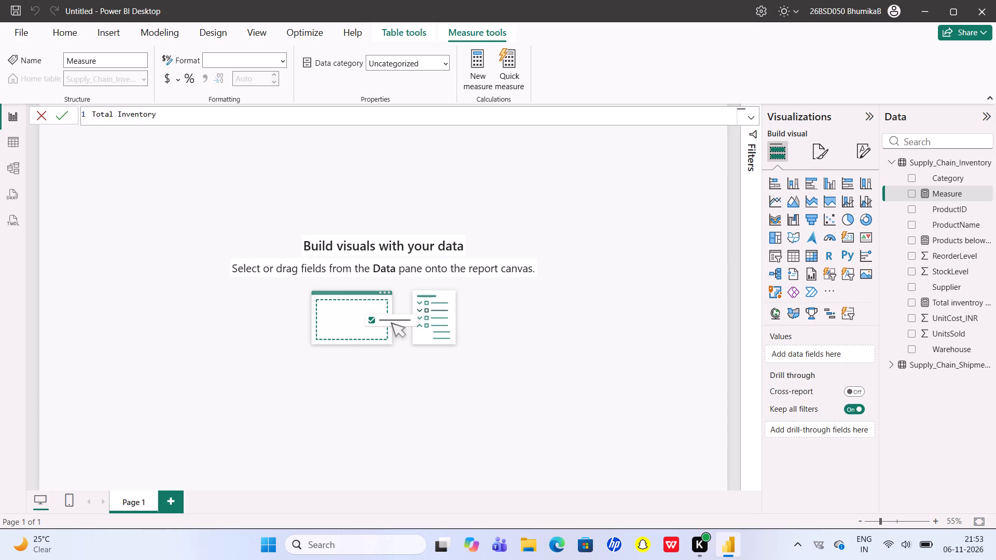
{"action": "type", "text": "Value"}
{"action": "key", "text": "space"}
{"action": "type", "text": "="}
{"action": "key", "text": "space"}
Define the measure as SUMX('Supply_Chain_Inventory','Supply_Chain_Inventory'[StockLevel]*'Supply_Chain_Inventory'[UnitCost_INR]) and commit it.
{"action": "type", "text": "SUM"}
{"action": "key", "text": "shift+x"}
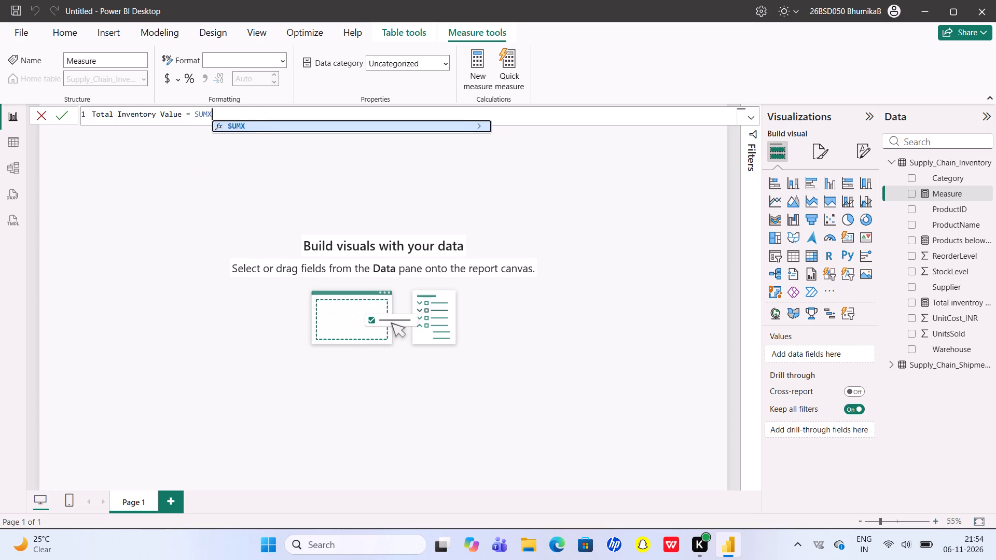
{"action": "left_click", "coordinate": [438, 122], "text": "shift"}
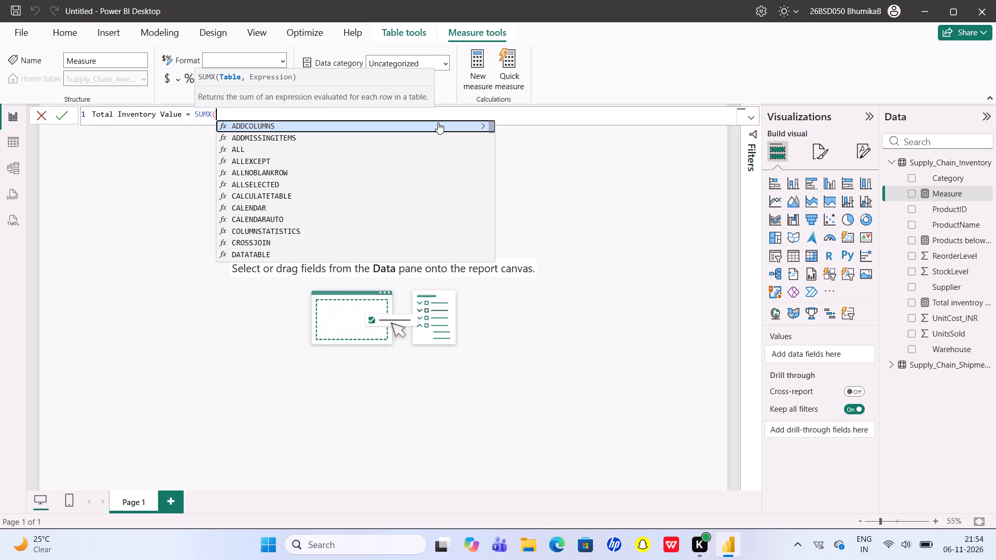
{"action": "key", "text": "apostrophe"}
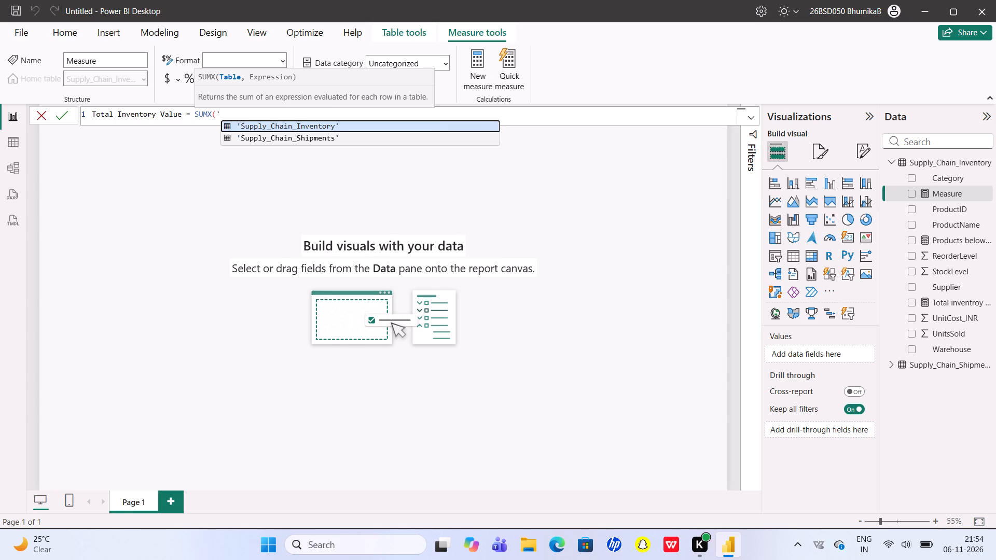
{"action": "left_click", "coordinate": [408, 128]}
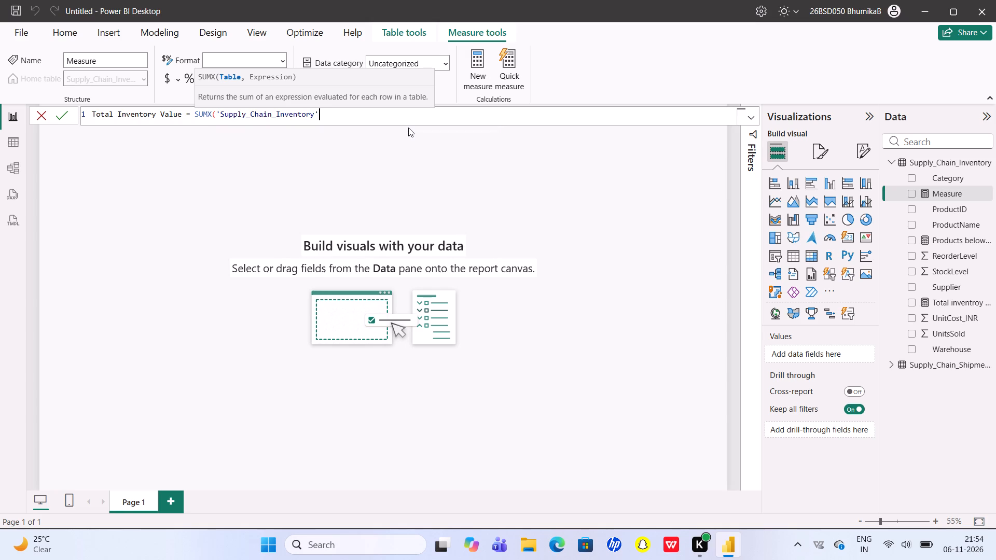
{"action": "type", "text": ",'"}
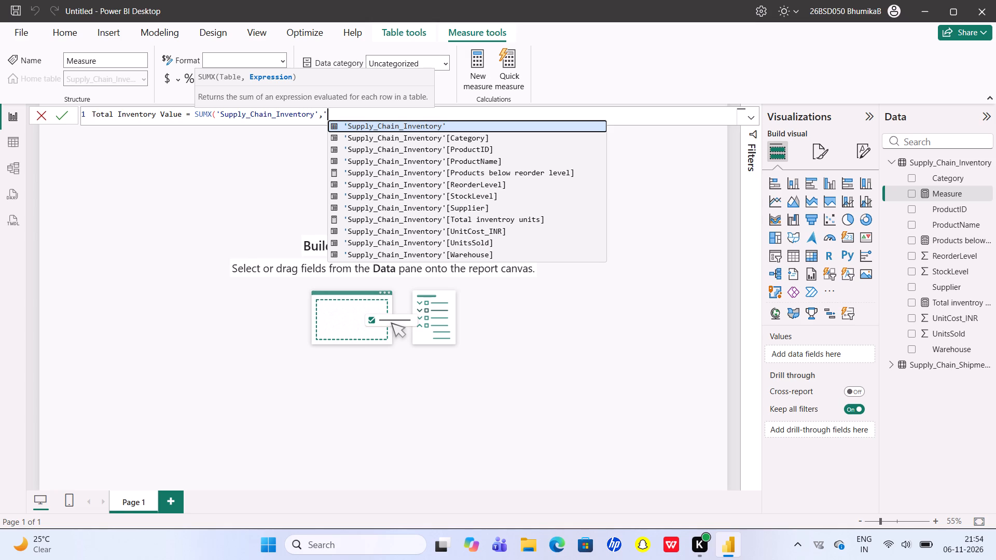
{"action": "left_click", "coordinate": [432, 122]}
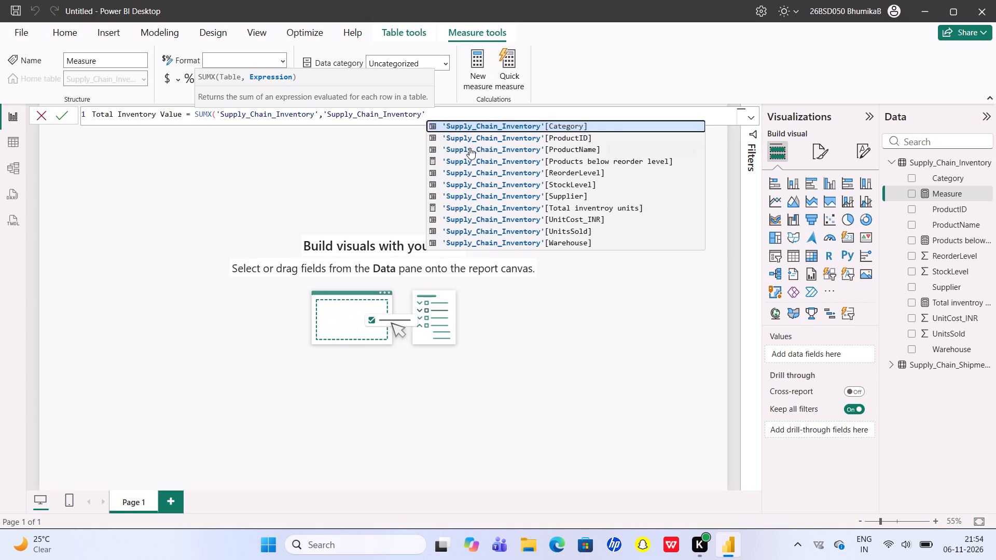
{"action": "left_click", "coordinate": [475, 186]}
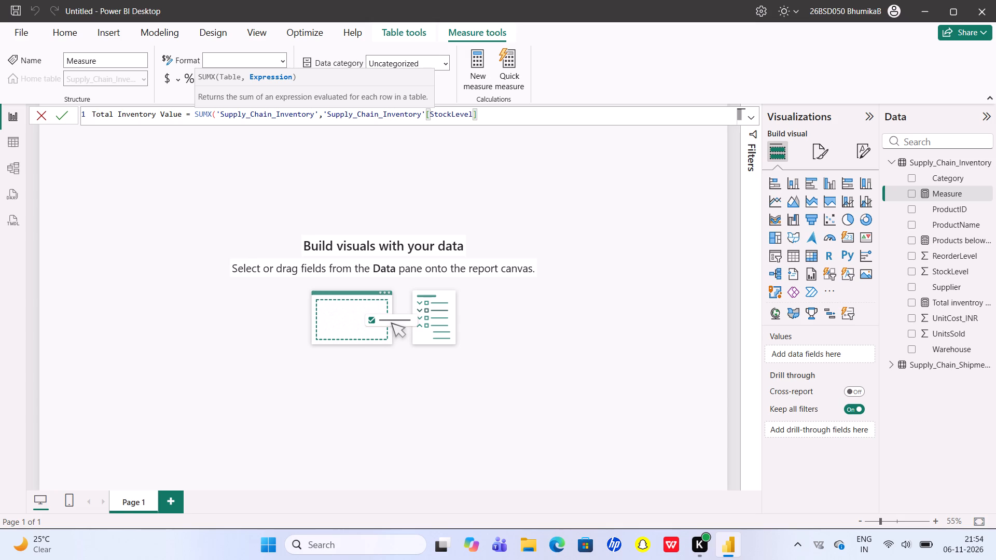
{"action": "key", "text": "shift+asterisk"}
{"action": "key", "text": "apostrophe"}
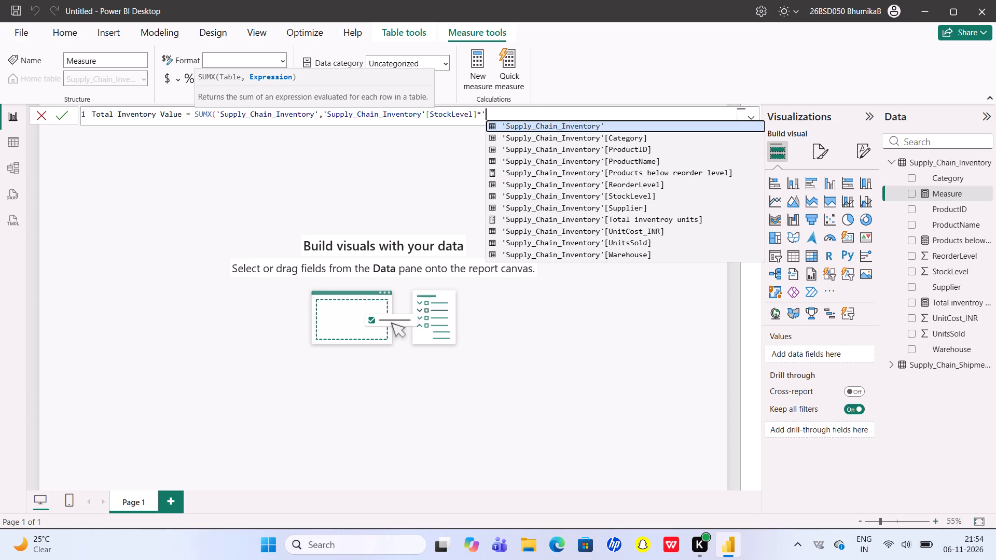
{"action": "left_click", "coordinate": [523, 127]}
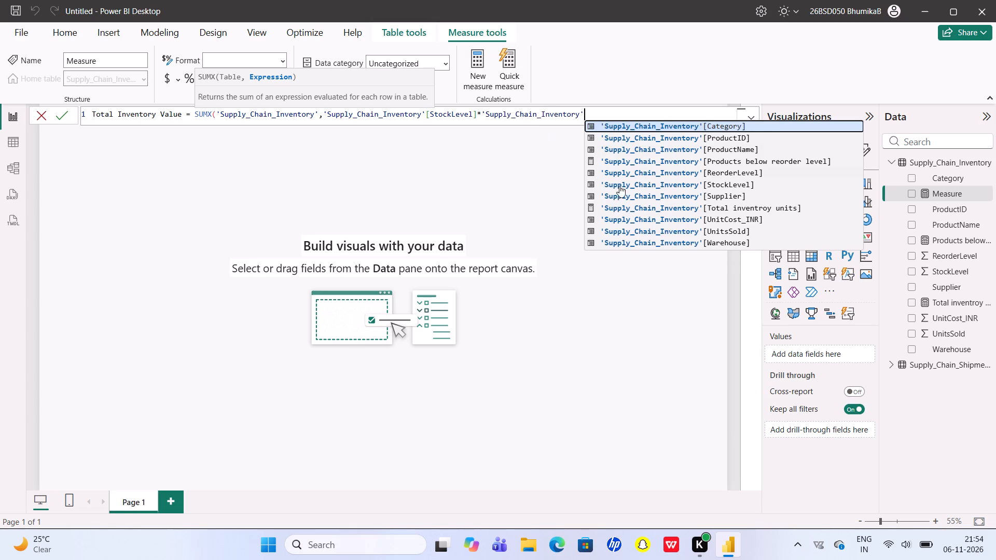
{"action": "left_click", "coordinate": [641, 225]}
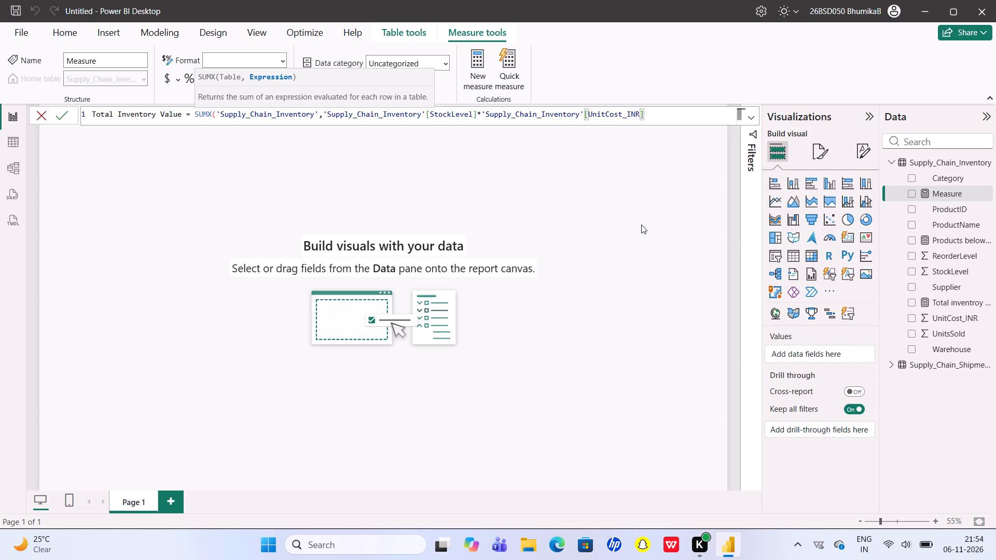
{"action": "key", "text": "shift+parenright"}
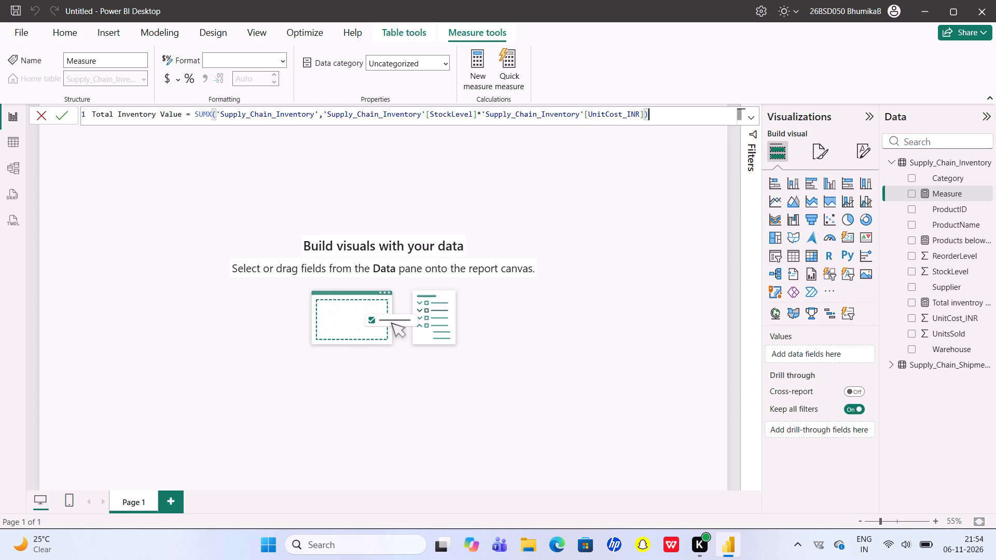
{"action": "key", "text": "Return"}
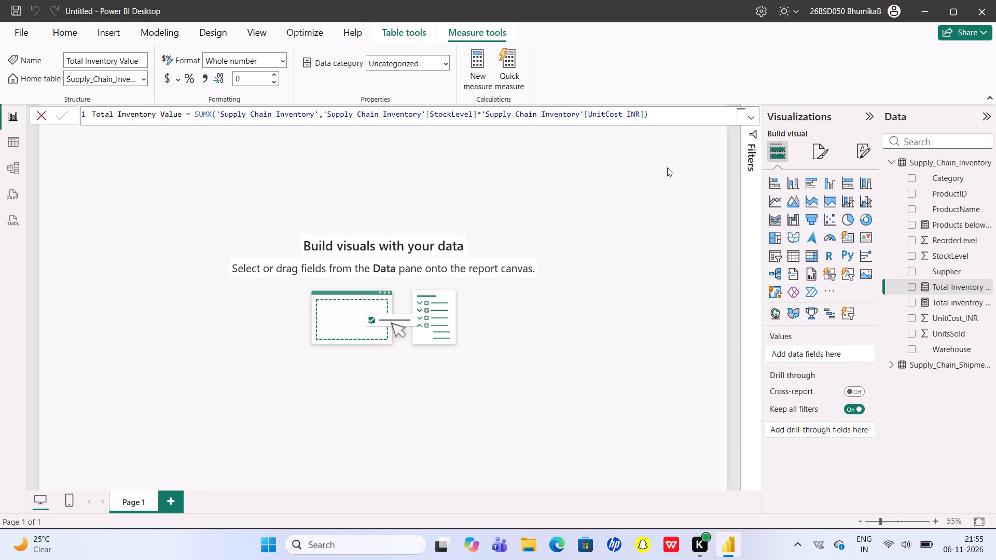
Start a new measure in the Supply_Chain_Inventory table named Delayed shipments, replacing the default formula text.
{"action": "left_click", "coordinate": [482, 56]}
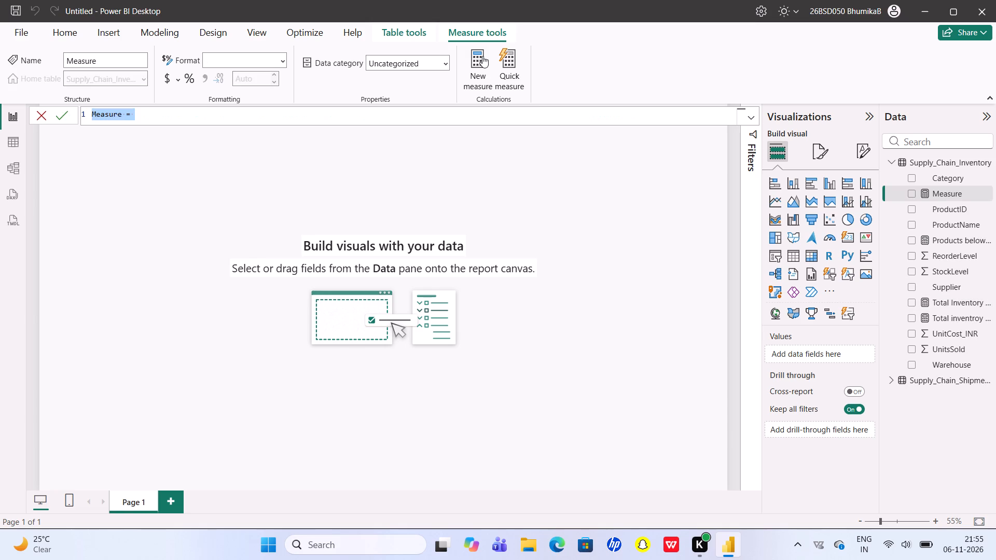
{"action": "key", "text": "BackSpace"}
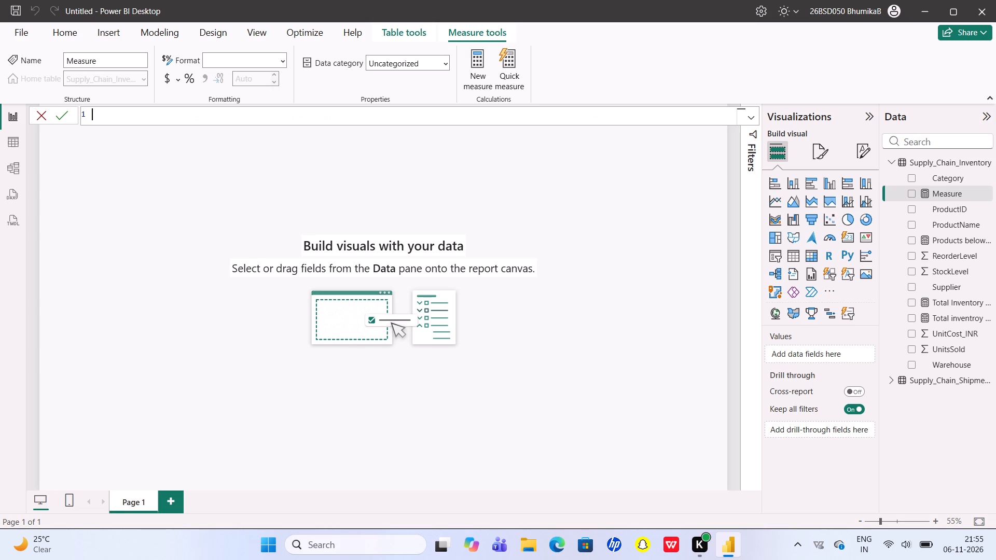
{"action": "type", "text": "Delayed shipments ="}
{"action": "key", "text": "space"}
Begin the measure's expression as CALCULATE(COUNTROWS('Supply_Chain_Shipments', leaving the COUNTROWS parenthesis open before the comma.
{"action": "type", "text": "CALCU"}
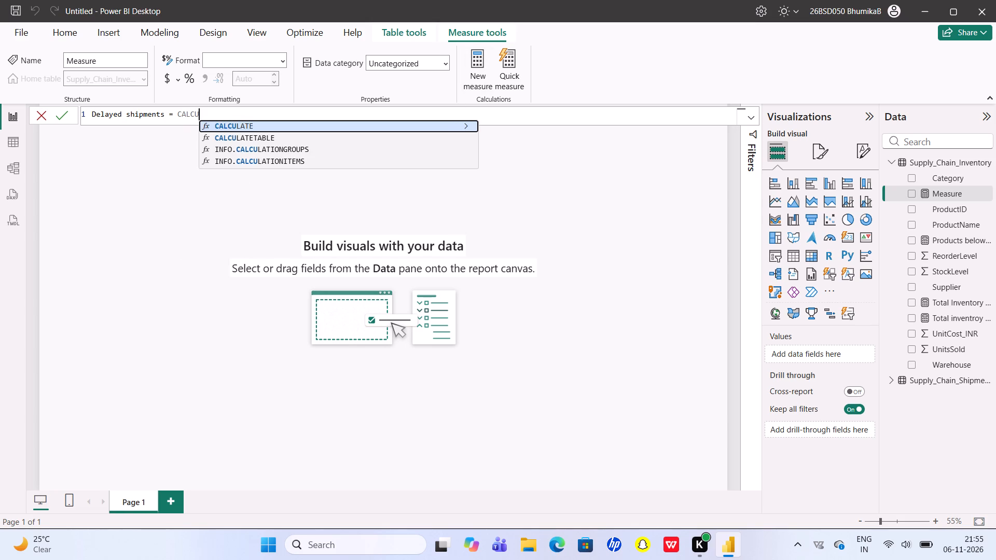
{"action": "left_click", "coordinate": [445, 124]}
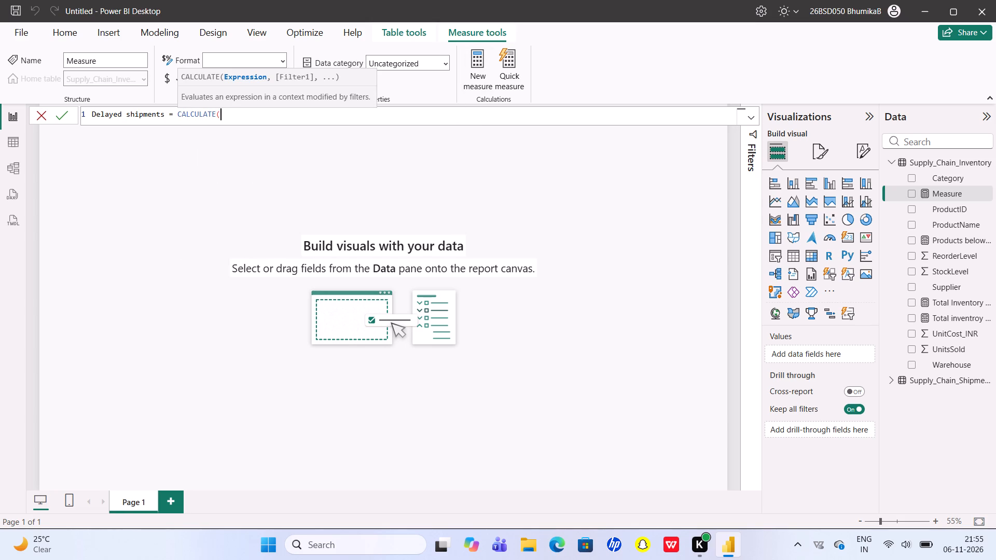
{"action": "type", "text": "COUN"}
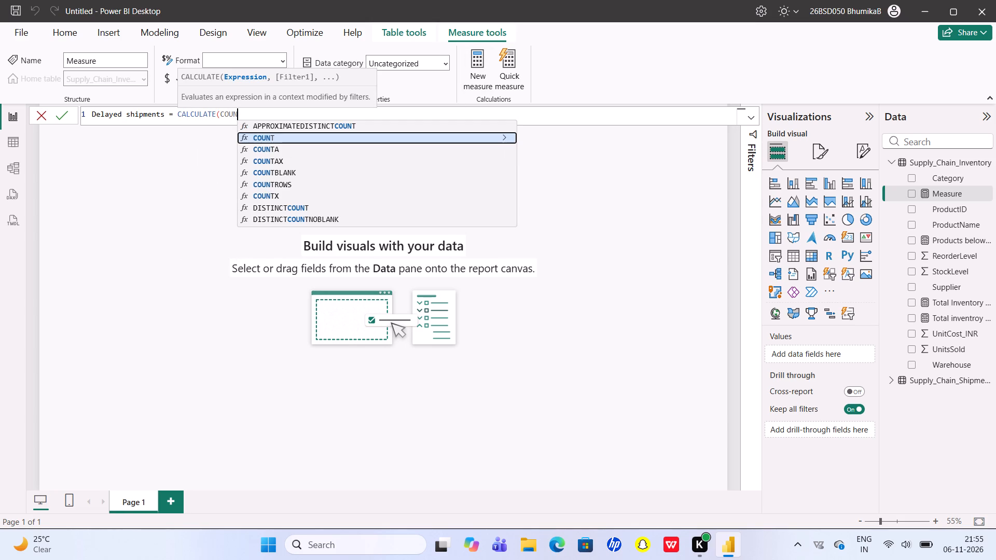
{"action": "left_click", "coordinate": [343, 183], "text": "shift"}
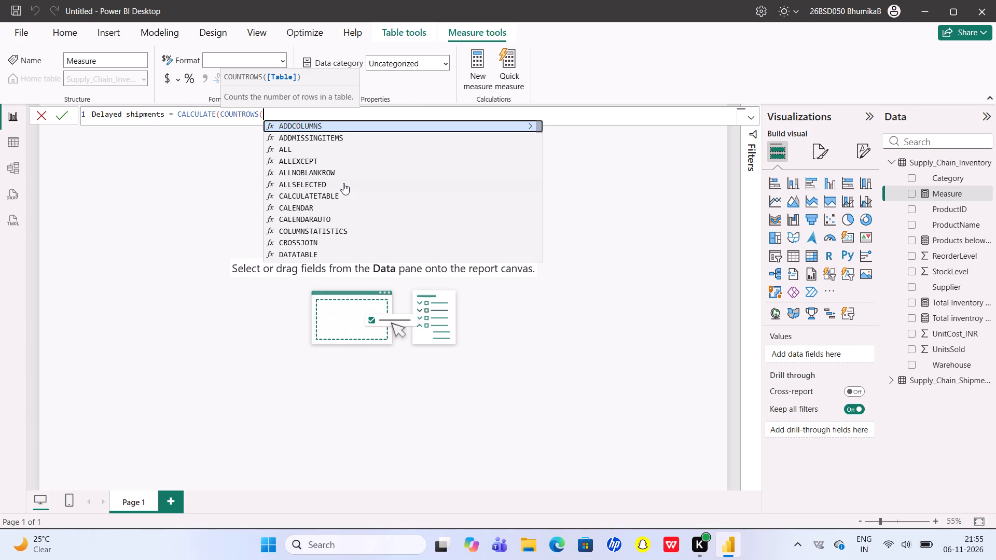
{"action": "key", "text": "apostrophe"}
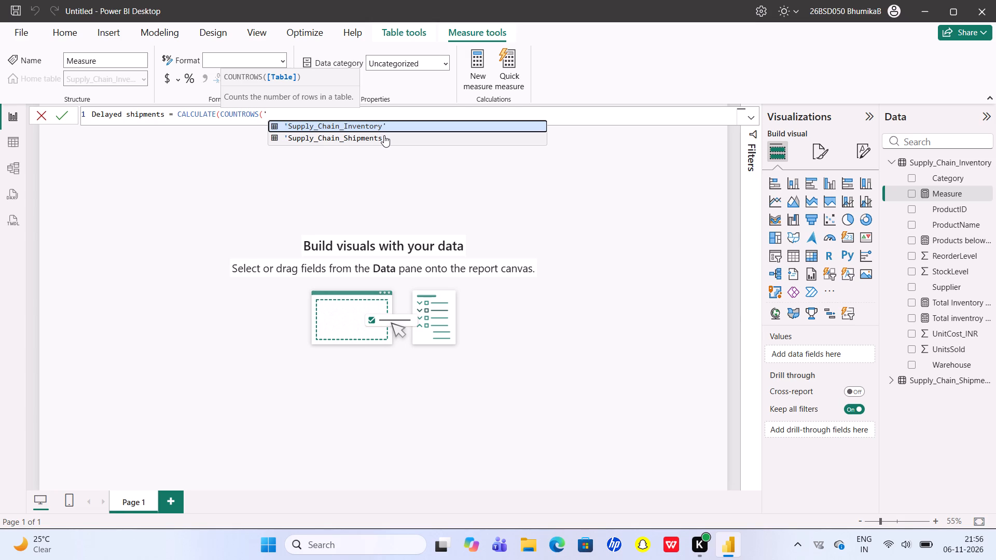
{"action": "left_click", "coordinate": [384, 135]}
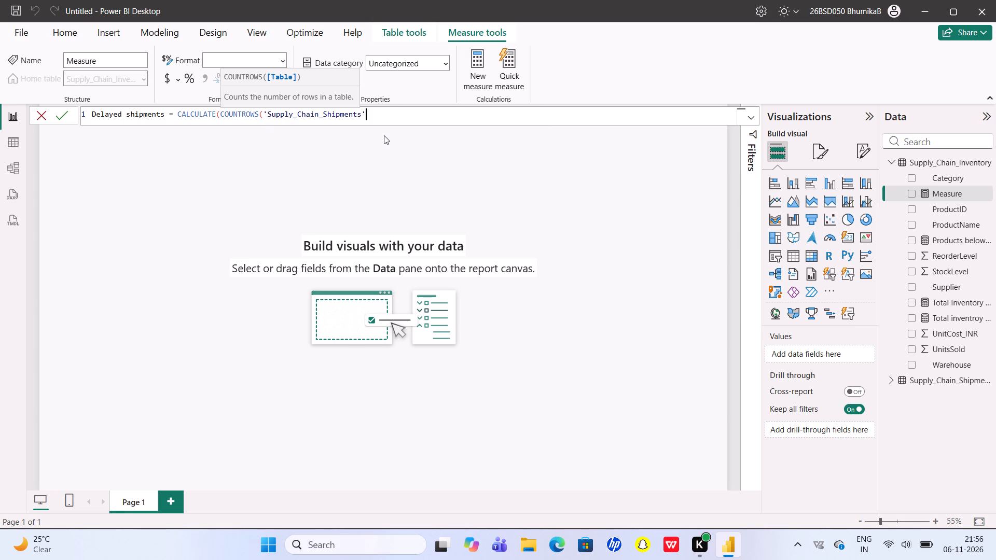
{"action": "key", "text": "comma"}
Add the table reference 'Supply_Chain_Shipments' after the comma for the filter condition.
{"action": "key", "text": "apostrophe"}
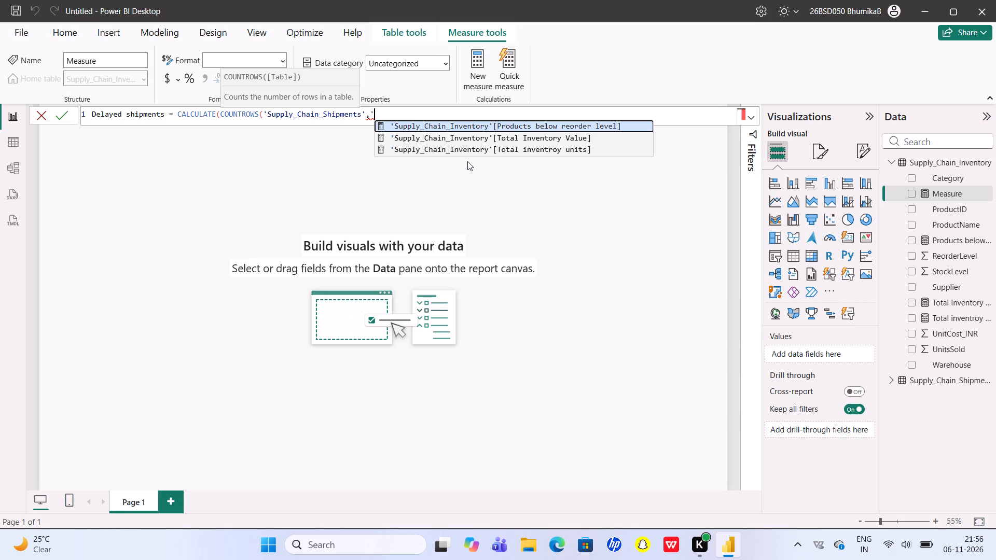
{"action": "type", "text": "su"}
{"action": "key", "text": "BackSpace"}
{"action": "key", "text": "BackSpace"}
{"action": "type", "text": "Supply"}
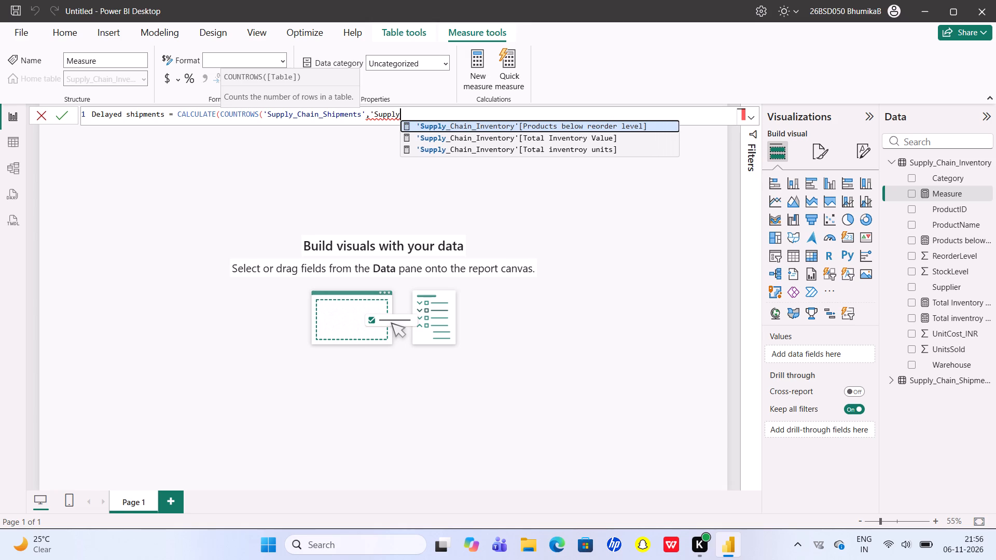
{"action": "key", "text": "shift+underscore"}
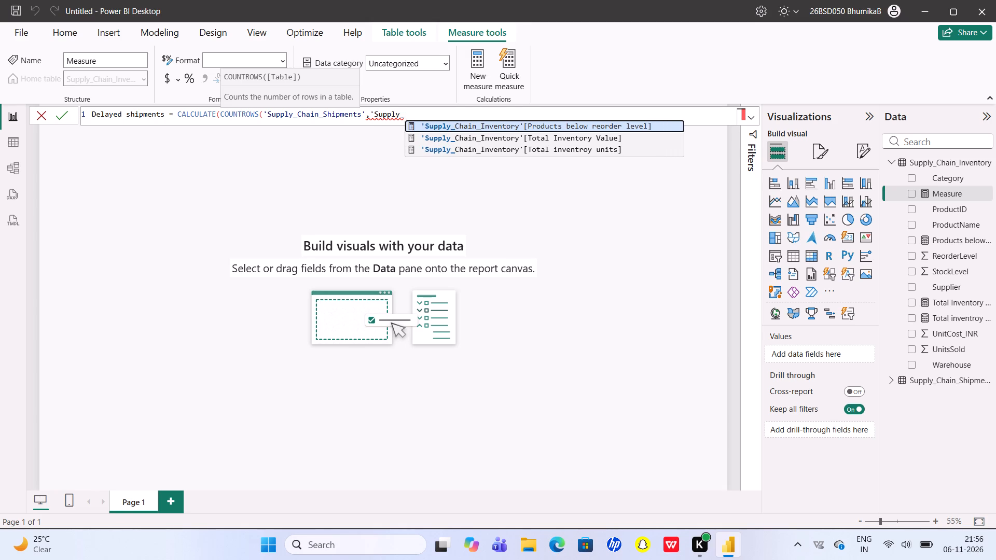
{"action": "type", "text": "Cha"}
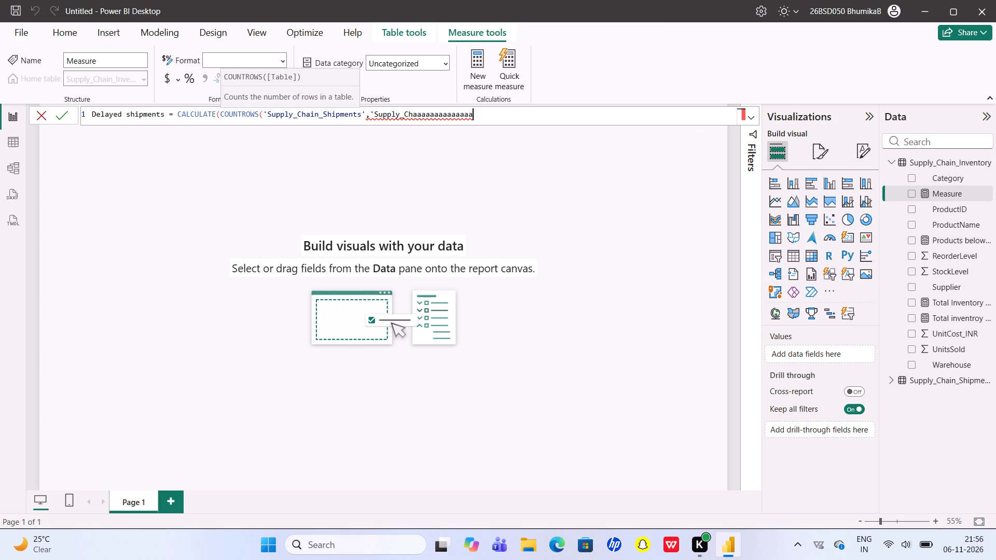
{"action": "key", "text": "BackSpace"}
{"action": "key", "text": "BackSpace"}
{"action": "key", "text": "BackSpace"}
{"action": "key", "text": "BackSpace"}
{"action": "key", "text": "BackSpace"}
{"action": "key", "text": "BackSpace"}
{"action": "key", "text": "BackSpace"}
{"action": "key", "text": "BackSpace"}
{"action": "key", "text": "BackSpace"}
{"action": "key", "text": "BackSpace"}
{"action": "key", "text": "BackSpace"}
{"action": "key", "text": "BackSpace"}
{"action": "key", "text": "i"}
{"action": "key", "text": "n"}
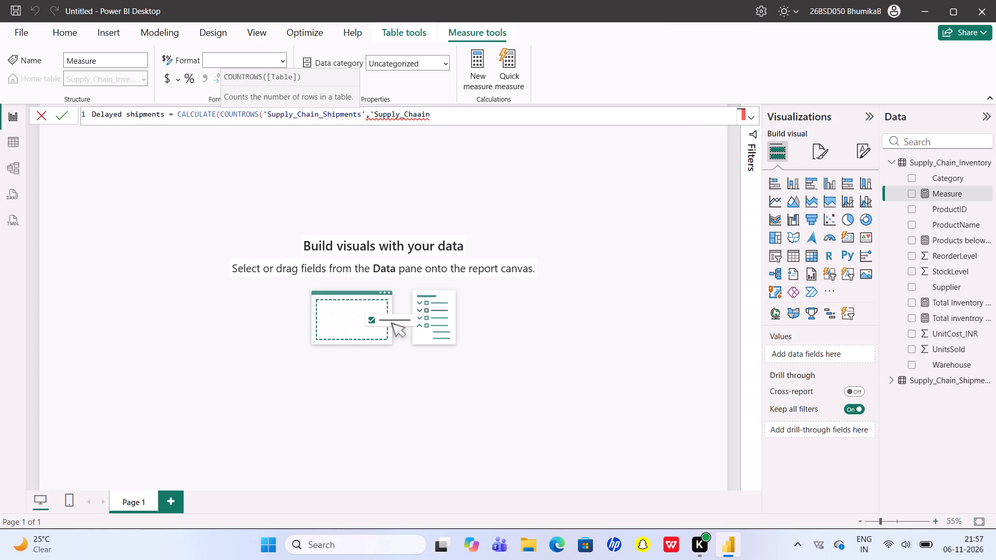
{"action": "key", "text": "BackSpace"}
{"action": "key", "text": "BackSpace"}
{"action": "key", "text": "BackSpace"}
{"action": "key", "text": "BackSpace"}
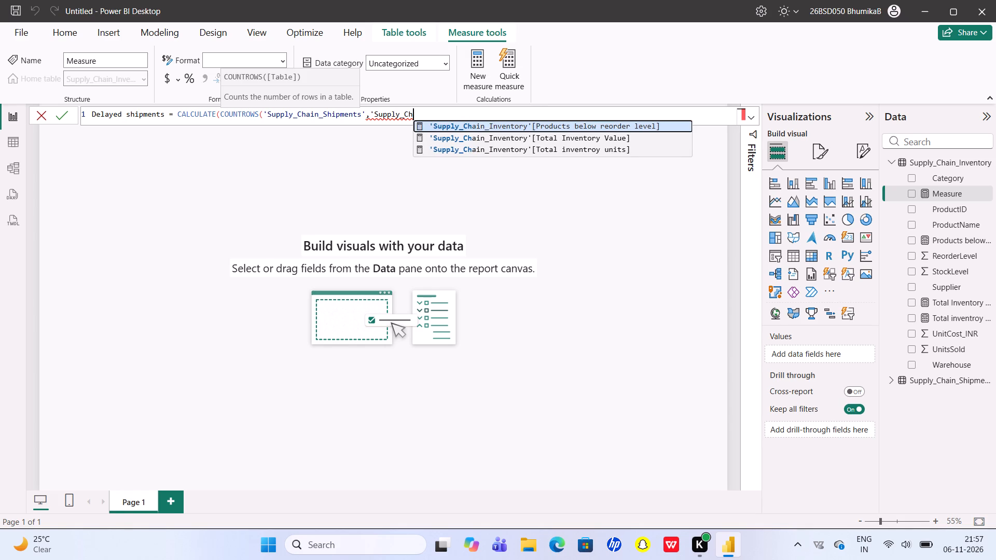
{"action": "key", "text": "BackSpace"}
{"action": "key", "text": "BackSpace"}
{"action": "key", "text": "BackSpace"}
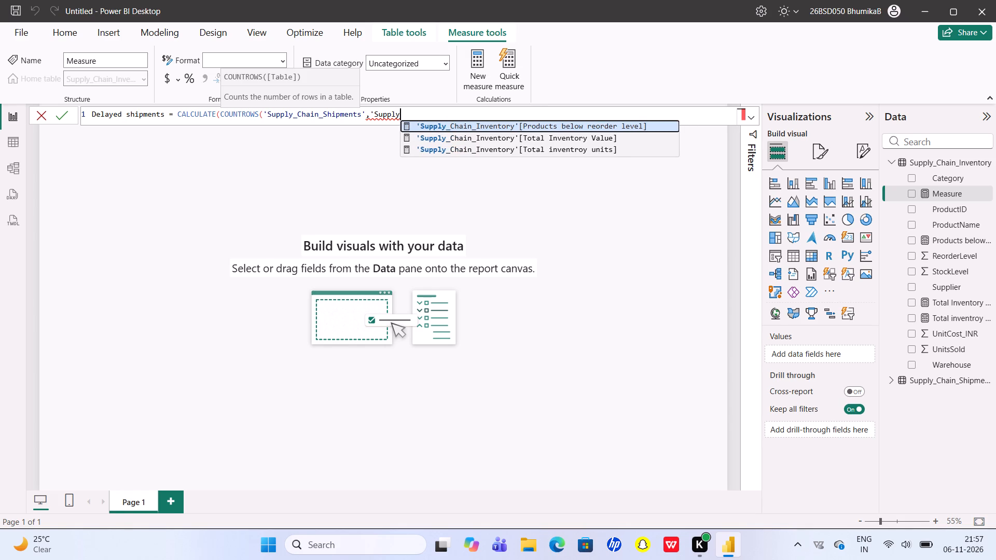
{"action": "key", "text": "shift+underscore"}
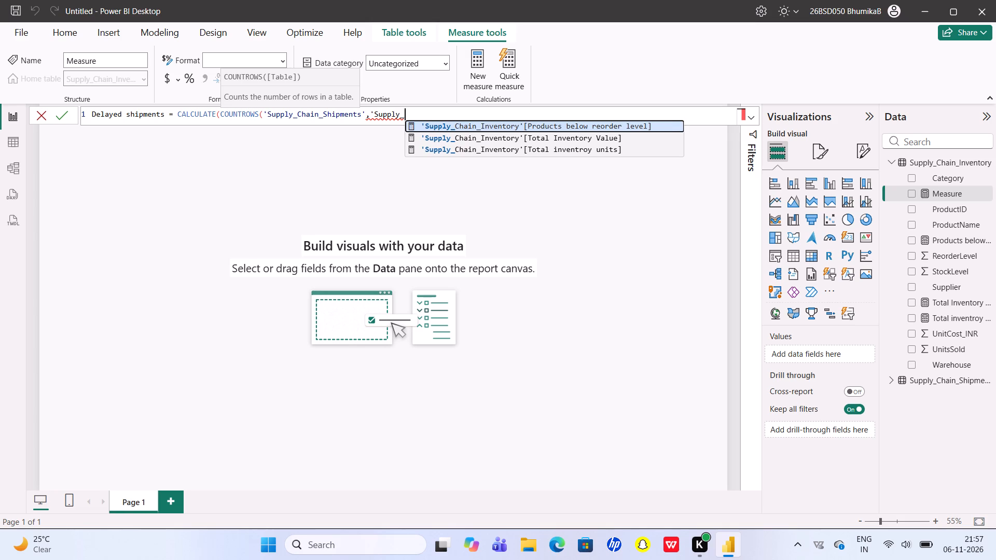
{"action": "type", "text": "Chain"}
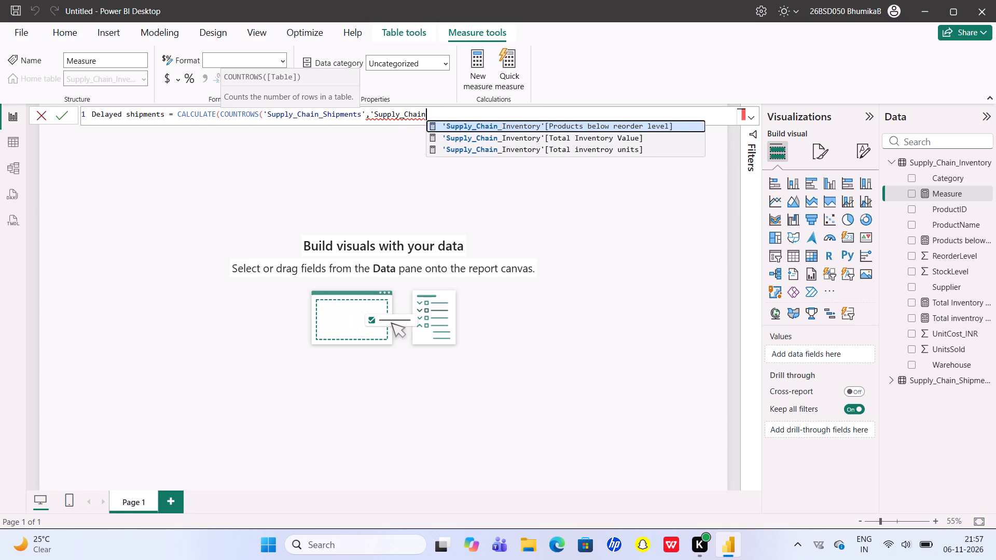
{"action": "key", "text": "shift+underscore"}
{"action": "key", "text": "shift+s"}
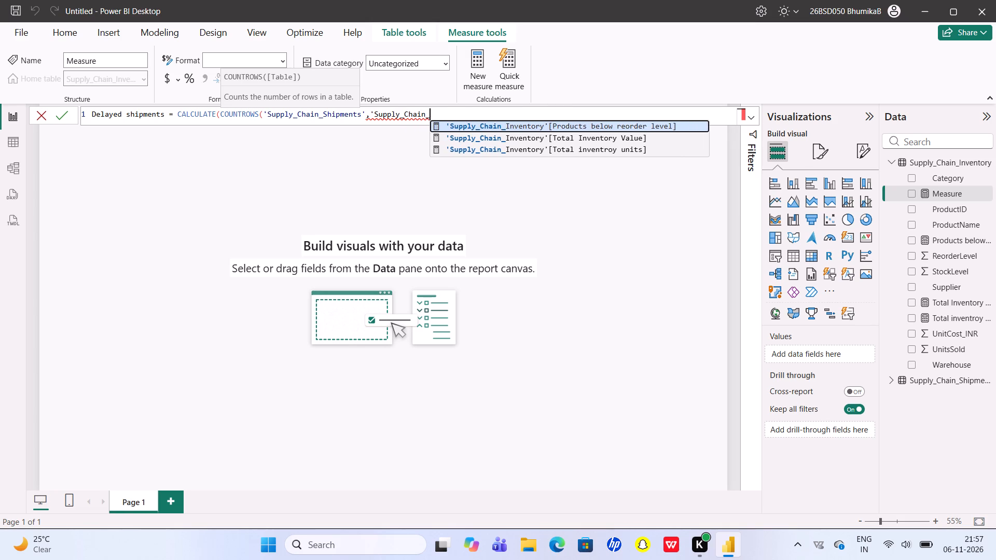
{"action": "key", "text": "h"}
{"action": "type", "text": "ipmengts"}
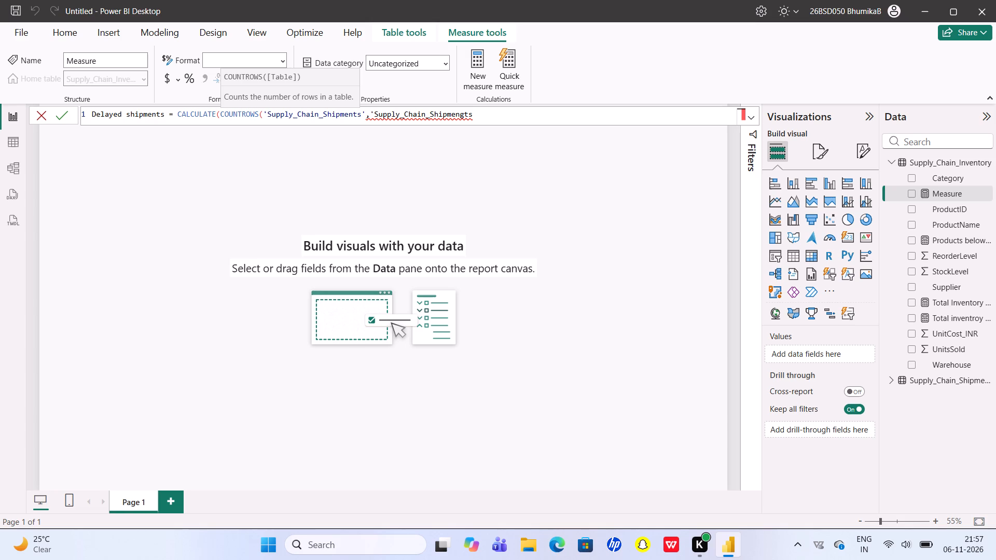
{"action": "key", "text": "BackSpace"}
{"action": "key", "text": "BackSpace"}
{"action": "key", "text": "BackSpace"}
{"action": "type", "text": "ts"}
{"action": "key", "text": "shift+quotedbl"}
{"action": "key", "text": "BackSpace"}
{"action": "key", "text": "apostrophe"}
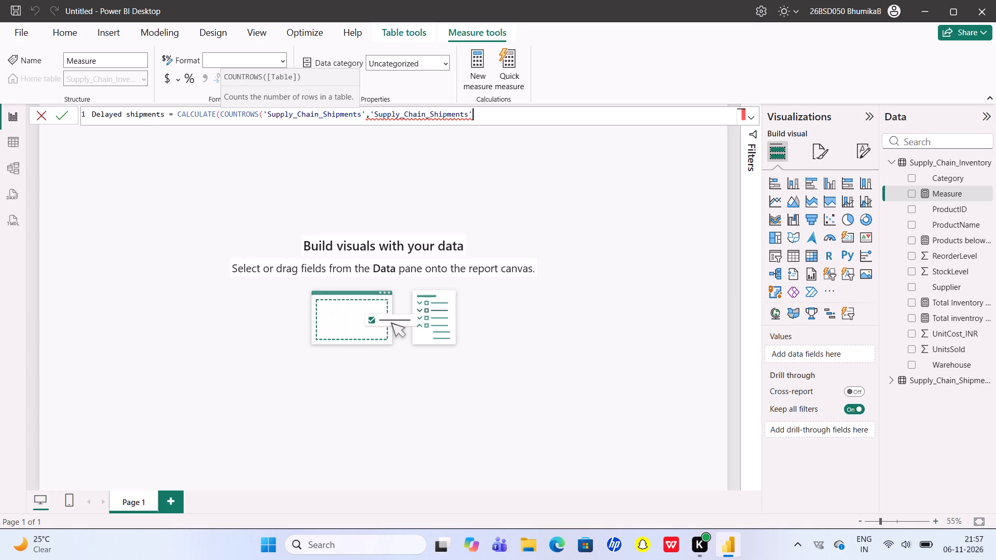
{"action": "key", "text": "BackSpace"}
{"action": "key", "text": "apostrophe"}
Append the column [ActualDeleiveryDate] to the table reference, followed by a greater-than sign and an opening single quote.
{"action": "key", "text": "bracketleft"}
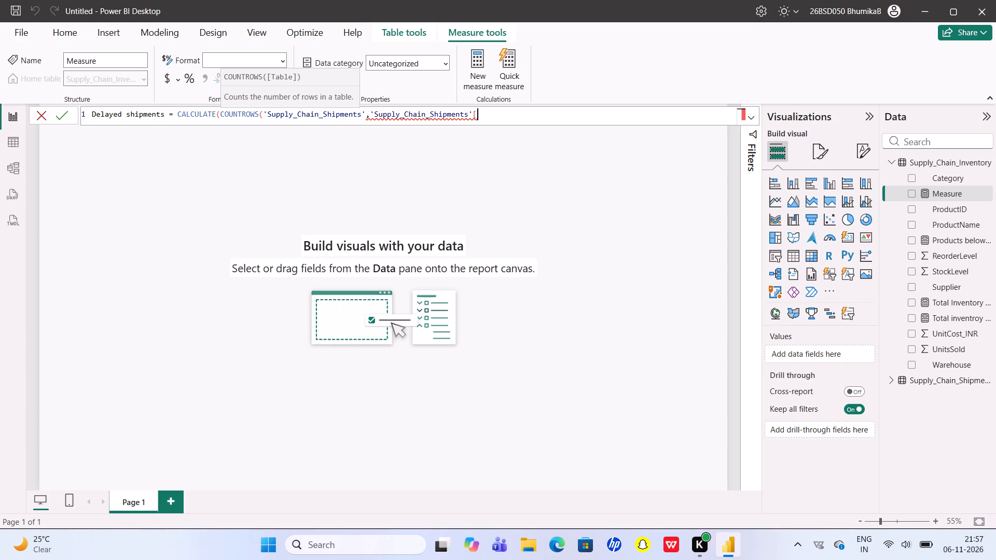
{"action": "type", "text": "Actual"}
{"action": "key", "text": "shift+d"}
{"action": "key", "text": "shift+e"}
{"action": "key", "text": "equal"}
{"action": "key", "text": "BackSpace"}
{"action": "key", "text": "BackSpace"}
{"action": "key", "text": "BackSpace"}
{"action": "type", "text": "Deleivery"}
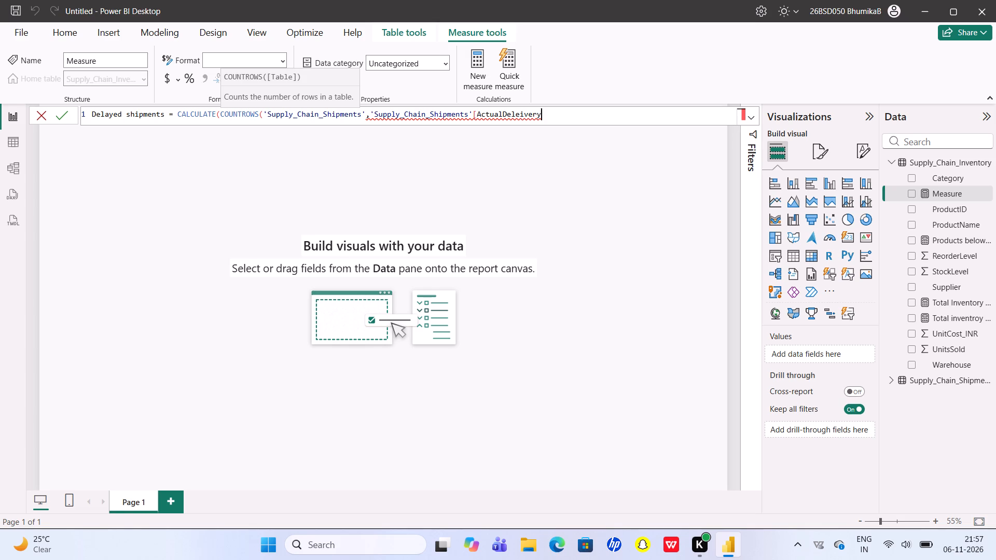
{"action": "key", "text": "shift+d"}
{"action": "type", "text": "ate"}
{"action": "key", "text": "bracketright"}
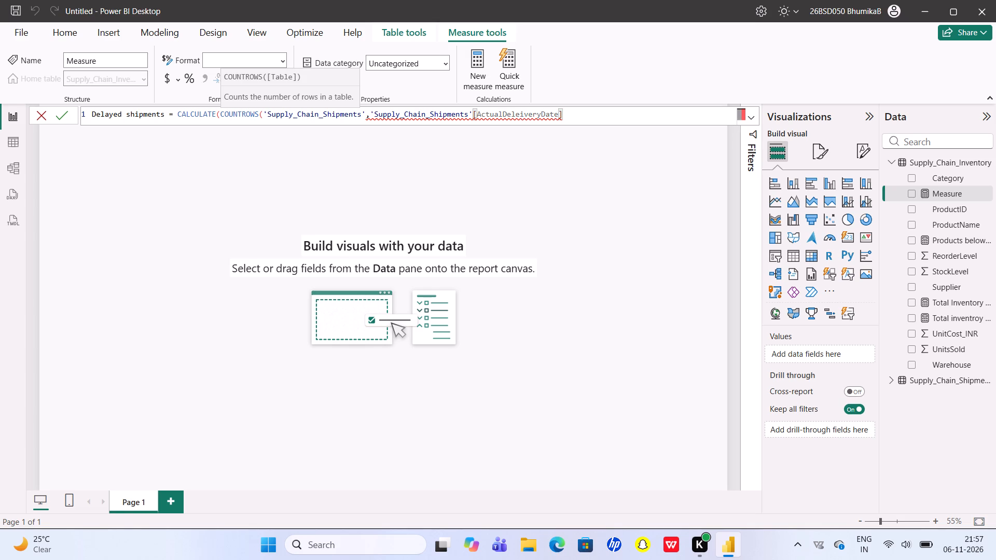
{"action": "key", "text": "shift+greater"}
{"action": "key", "text": "apostrophe"}
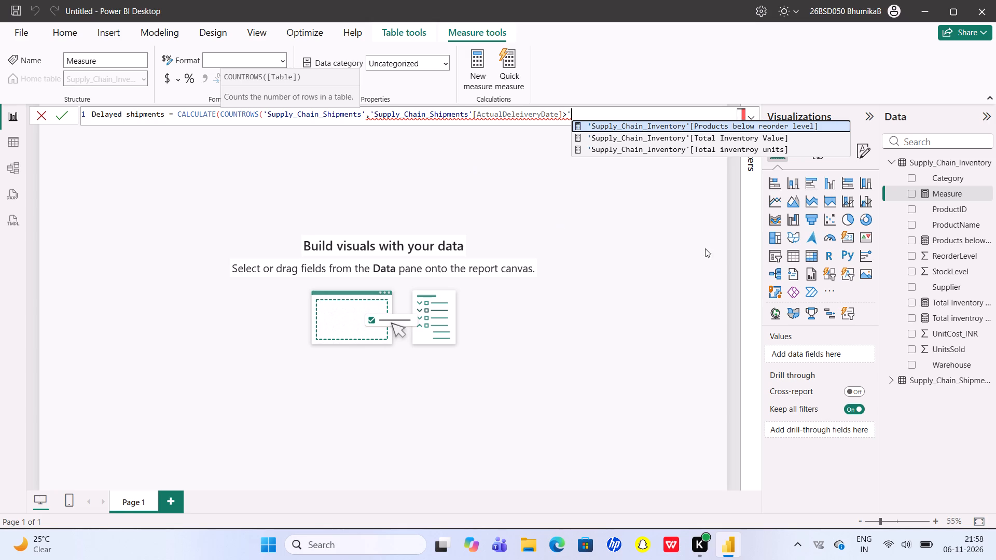
Expand the Supply_Chain_Shipments table to view its field names.
{"action": "left_click", "coordinate": [893, 383]}
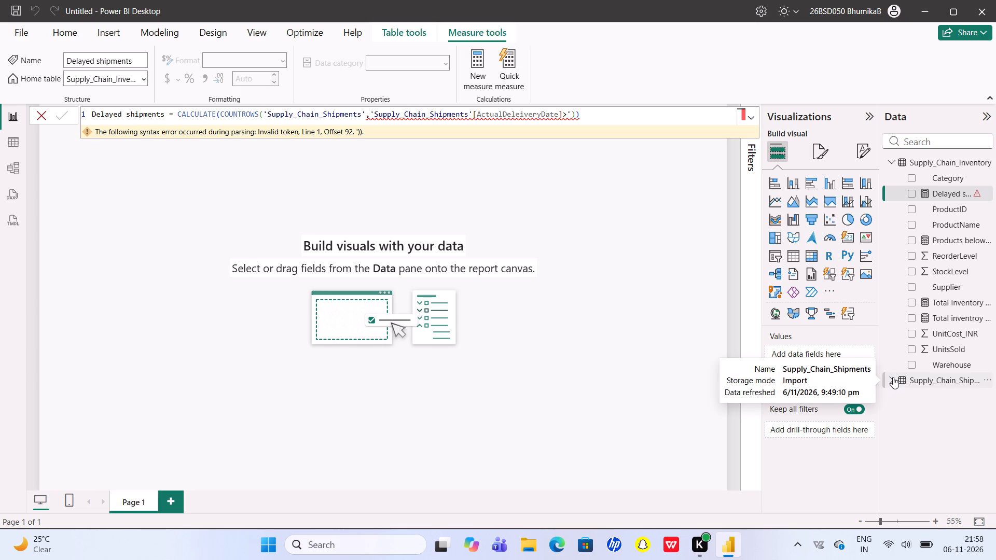
{"action": "left_click", "coordinate": [893, 377]}
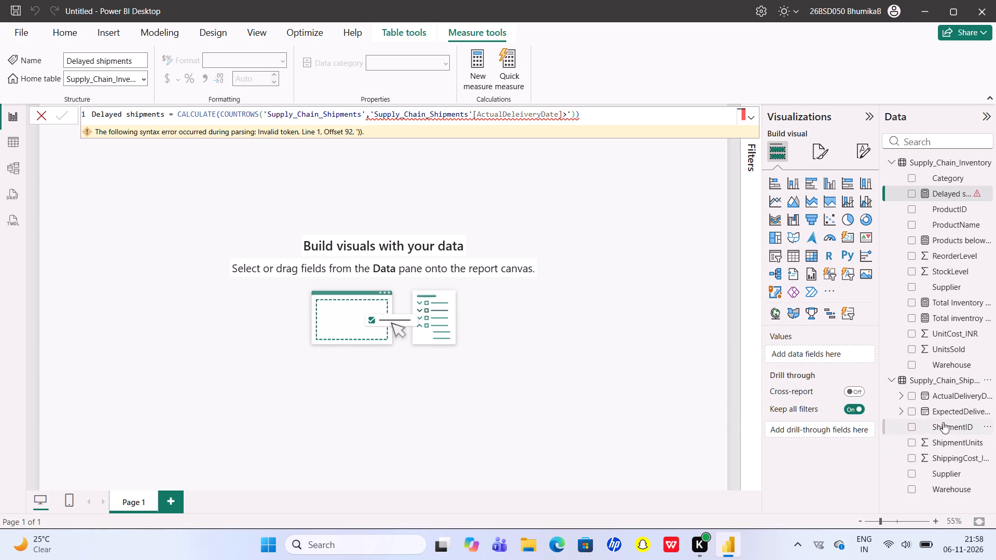
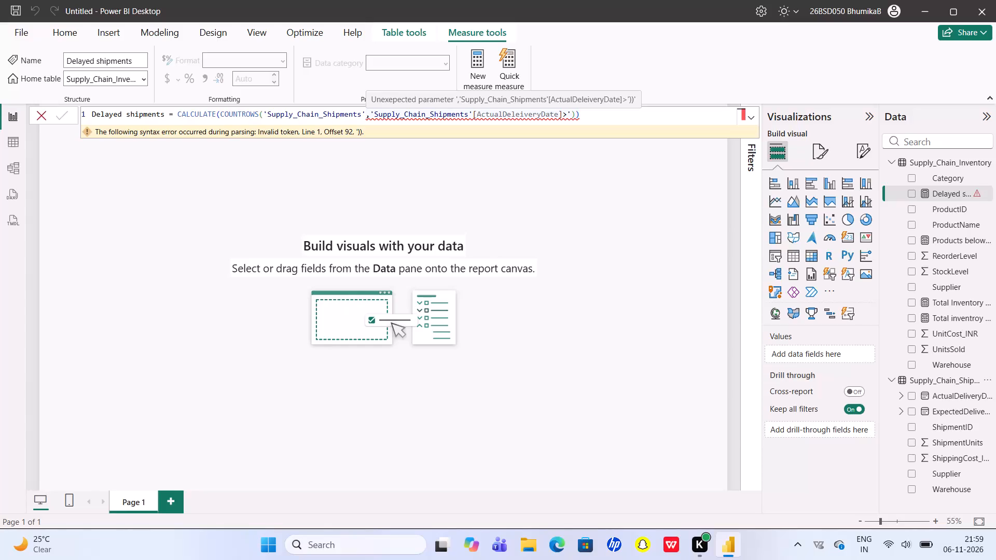
Delete everything after COUNTROWS('Supply_Chain_Shipments' in the Delayed shipments measure, removing the ActualDeleiveryDate filter condition.
{"action": "key", "text": "BackSpace"}
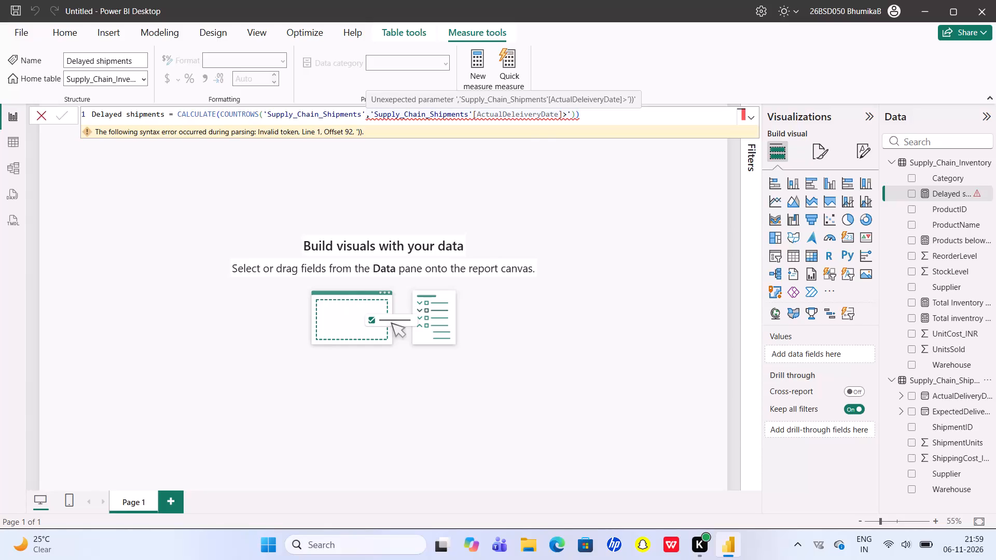
{"action": "left_click", "coordinate": [581, 114]}
{"action": "key", "text": "BackSpace"}
{"action": "key", "text": "BackSpace"}
{"action": "key", "text": "BackSpace"}
{"action": "key", "text": "BackSpace"}
{"action": "key", "text": "BackSpace"}
{"action": "key", "text": "BackSpace"}
{"action": "key", "text": "BackSpace"}
{"action": "key", "text": "BackSpace"}
{"action": "key", "text": "BackSpace"}
{"action": "key", "text": "BackSpace"}
{"action": "key", "text": "BackSpace"}
{"action": "key", "text": "BackSpace"}
{"action": "key", "text": "BackSpace"}
{"action": "key", "text": "BackSpace"}
{"action": "key", "text": "BackSpace"}
{"action": "key", "text": "BackSpace"}
{"action": "key", "text": "BackSpace"}
{"action": "key", "text": "BackSpace"}
{"action": "key", "text": "BackSpace"}
{"action": "key", "text": "BackSpace"}
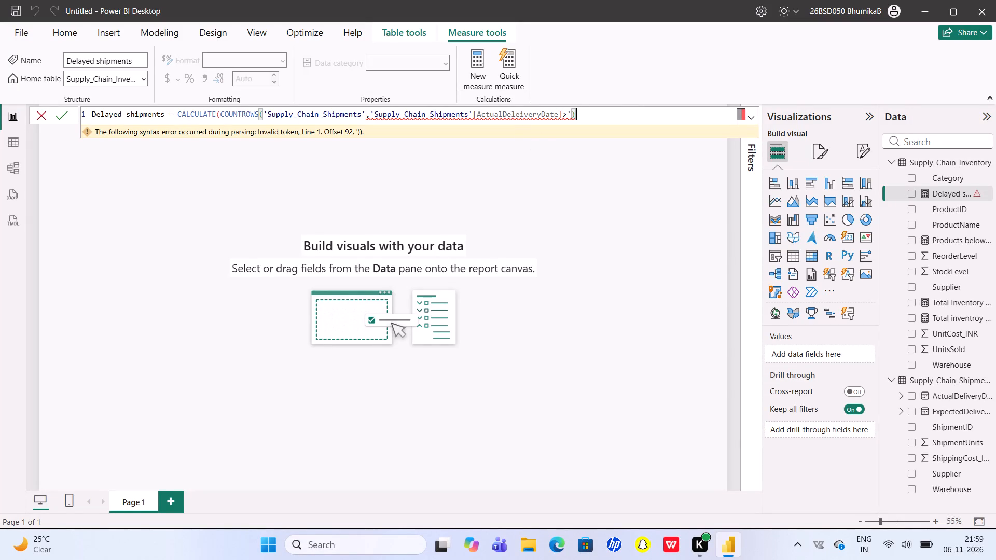
{"action": "key", "text": "BackSpace"}
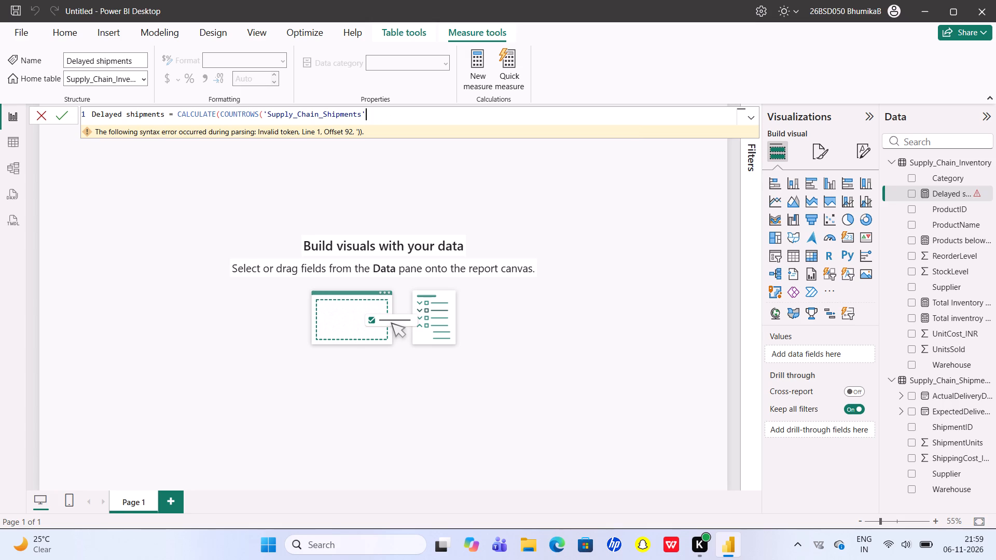
Restart the measure's next argument with a comma and an opening single quote after 'Supply_Chain_Shipments'.
{"action": "key", "text": "comma"}
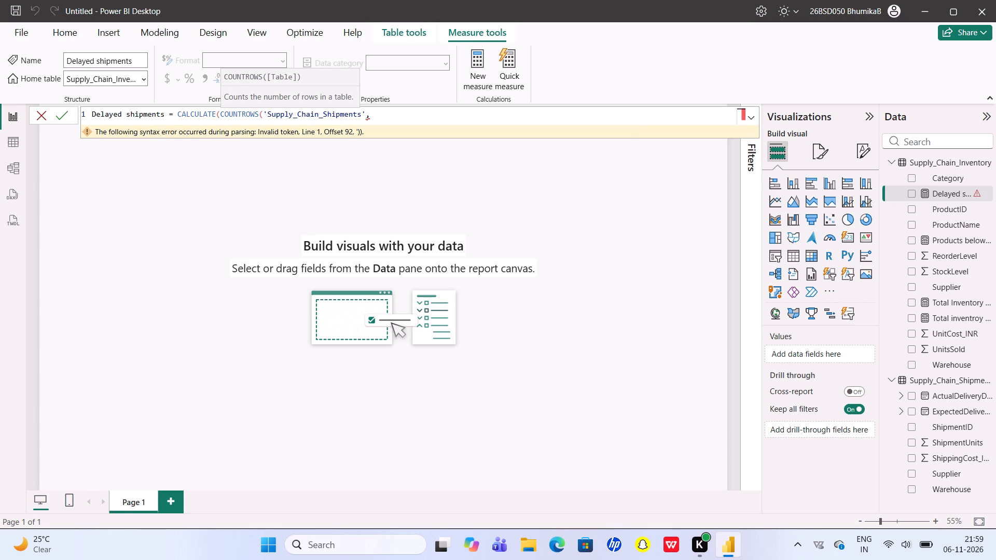
{"action": "key", "text": "apostrophe"}
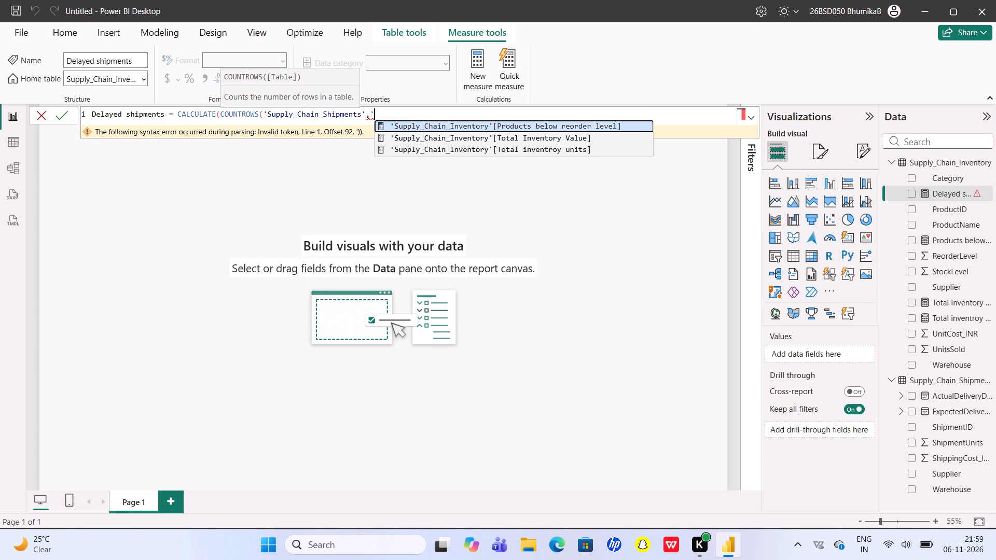
{"action": "key", "text": "s"}
{"action": "key", "text": "BackSpace"}
Change the data type of the ActualDeliveryDate column in Supply_Chain_Shipments to Date.
{"action": "left_click", "coordinate": [939, 396]}
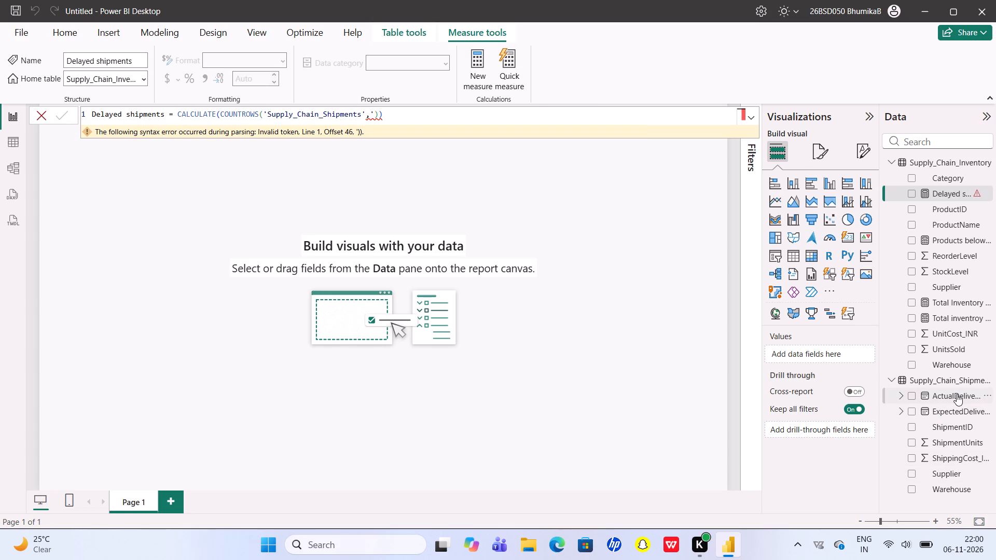
{"action": "left_click", "coordinate": [957, 394]}
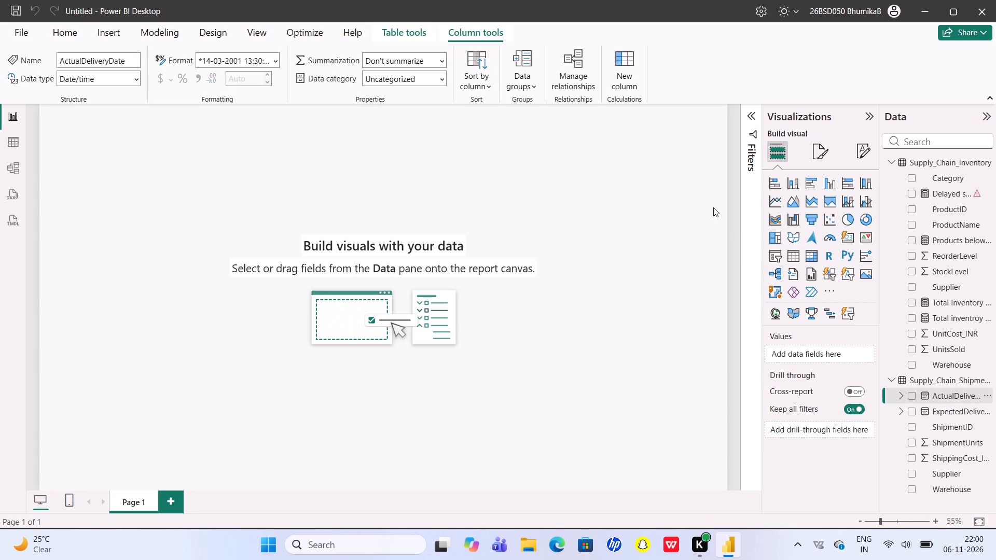
{"action": "left_click", "coordinate": [125, 74]}
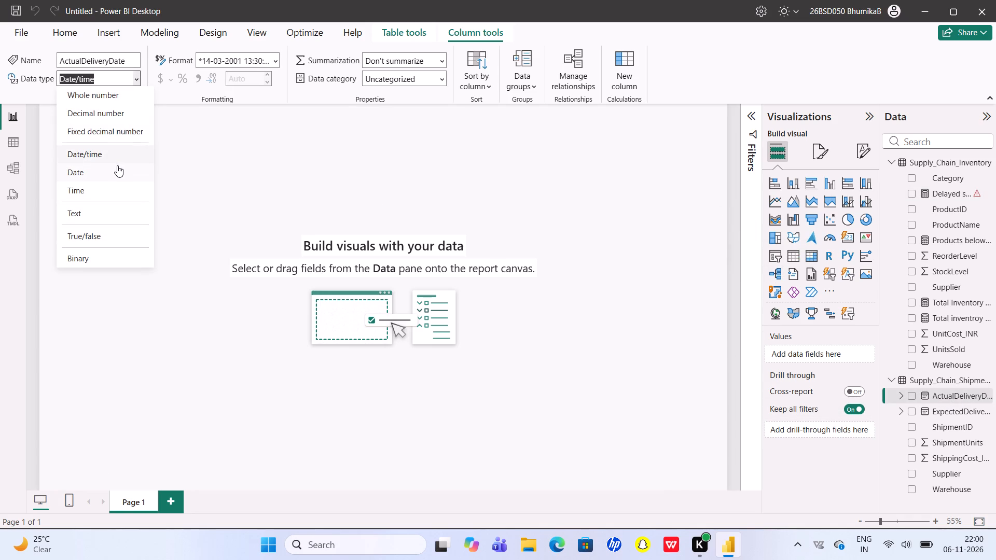
{"action": "left_click", "coordinate": [117, 165]}
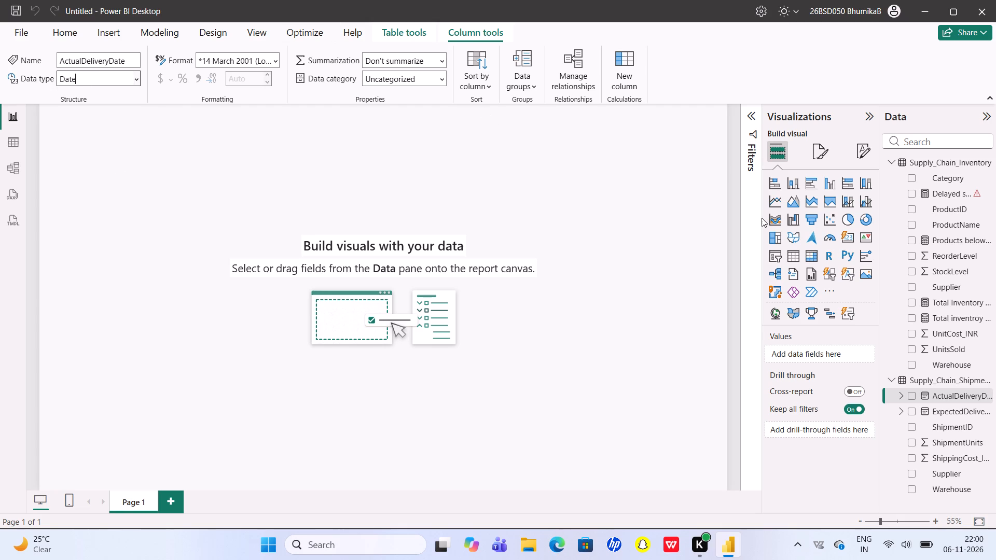
Change the data type of the ExpectedDeliveryDate column in Supply_Chain_Shipments to Date.
{"action": "left_click", "coordinate": [943, 412]}
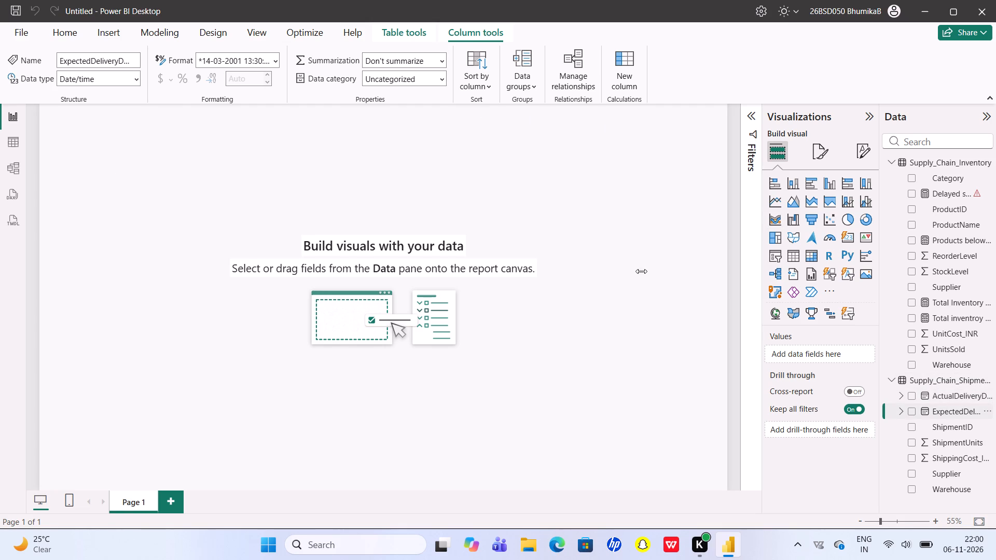
{"action": "left_click", "coordinate": [132, 76]}
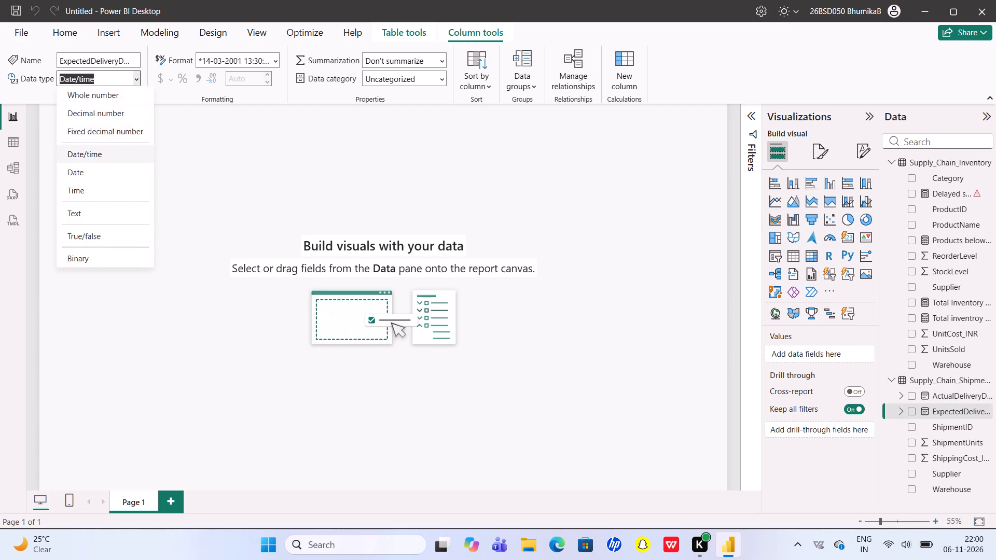
{"action": "left_click", "coordinate": [99, 172]}
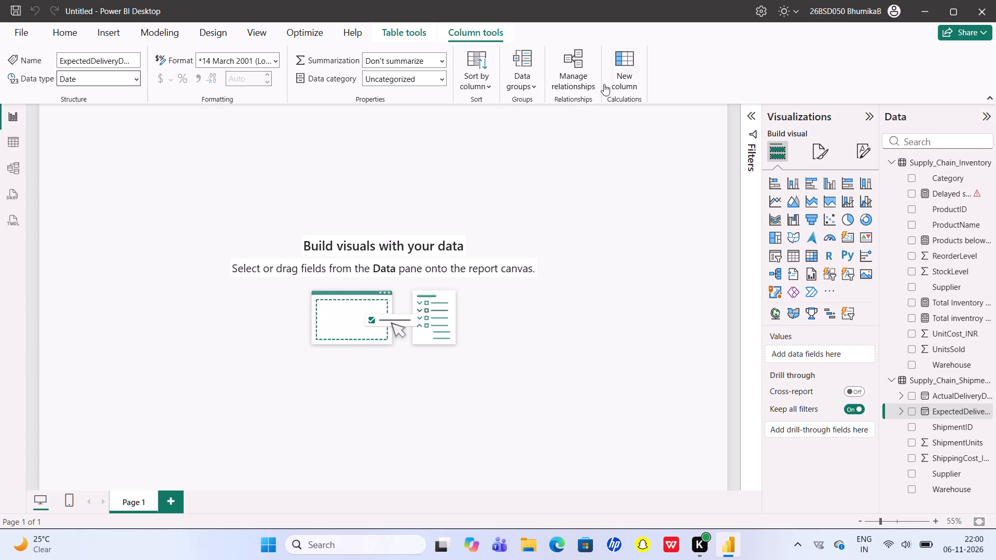
Create a new measure in the Supply_Chain_Shipments table and begin its formula with "Delayed shipments = ".
{"action": "left_click", "coordinate": [161, 34]}
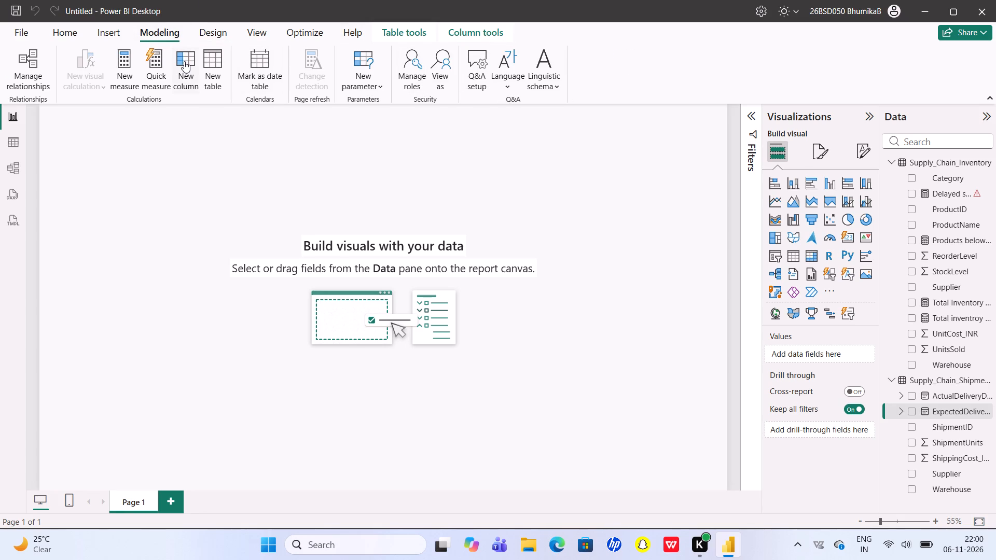
{"action": "left_click", "coordinate": [126, 68]}
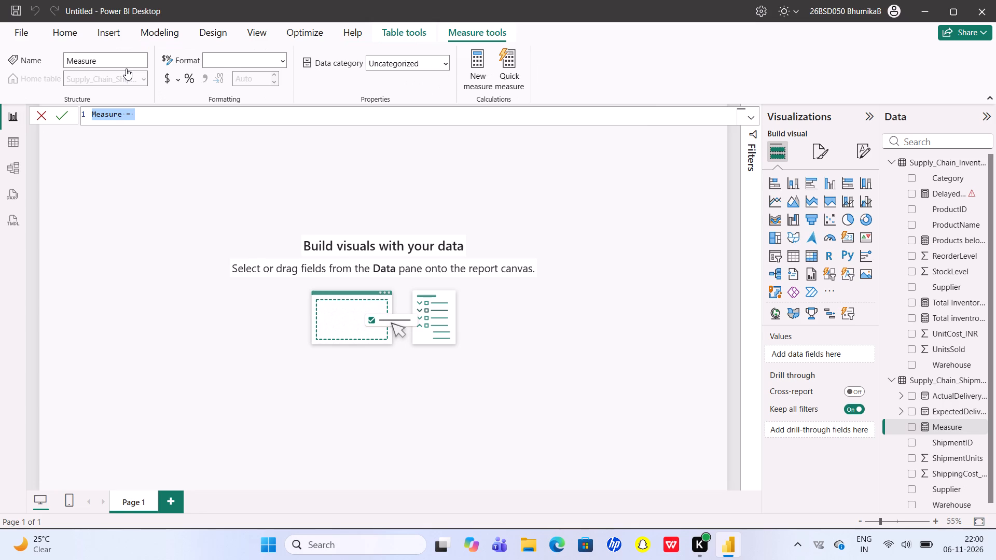
{"action": "key", "text": "BackSpace"}
{"action": "key", "text": "BackSpace"}
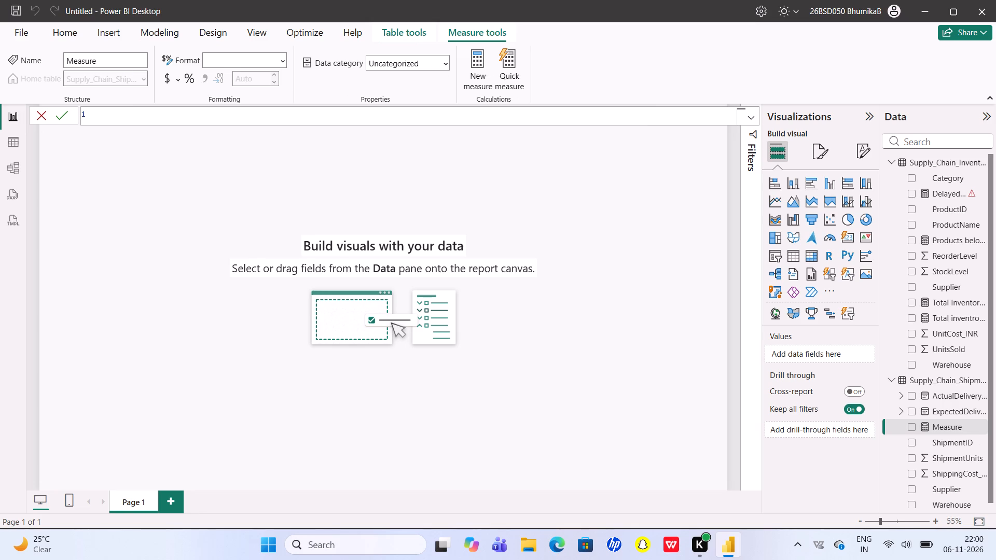
{"action": "type", "text": "Delayed shipments"}
{"action": "key", "text": "space"}
{"action": "key", "text": "equal"}
{"action": "key", "text": "space"}
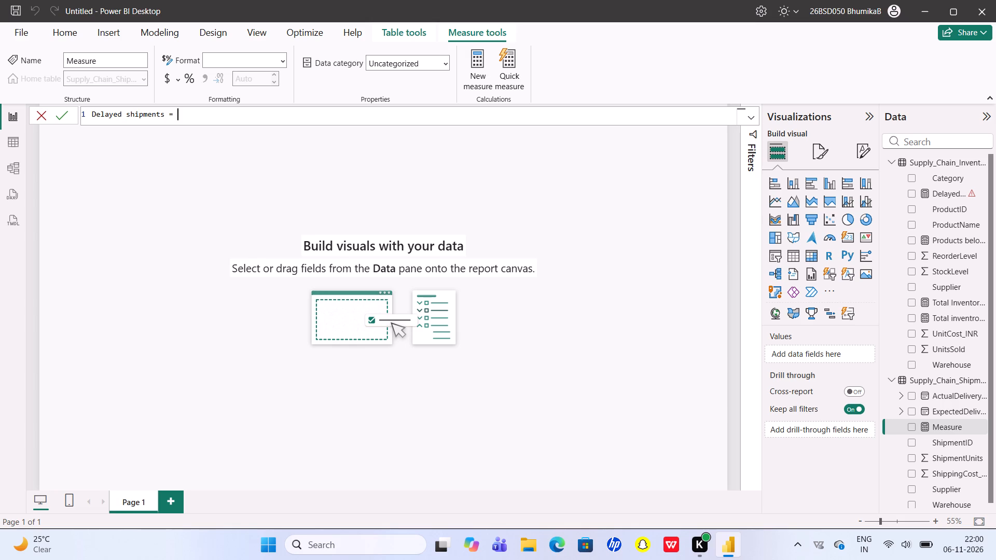
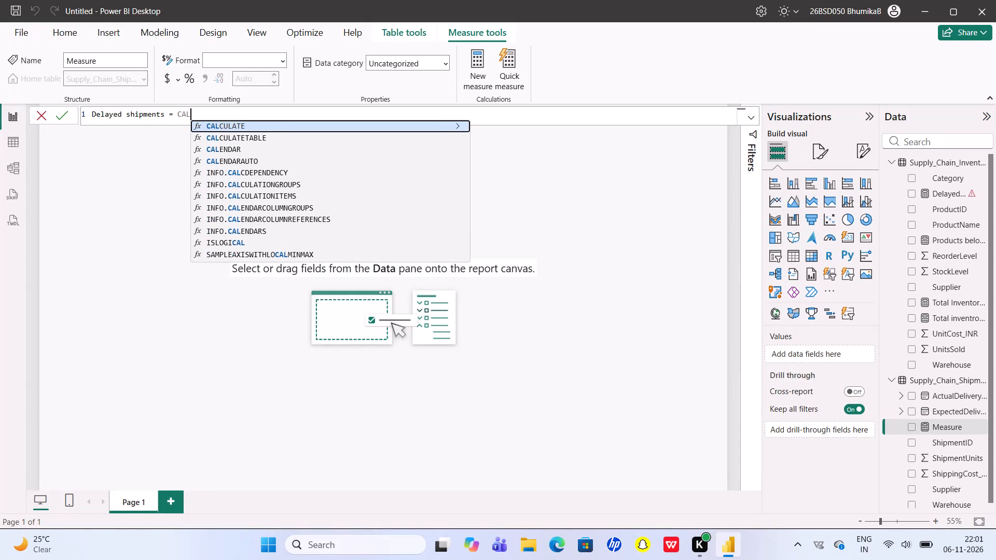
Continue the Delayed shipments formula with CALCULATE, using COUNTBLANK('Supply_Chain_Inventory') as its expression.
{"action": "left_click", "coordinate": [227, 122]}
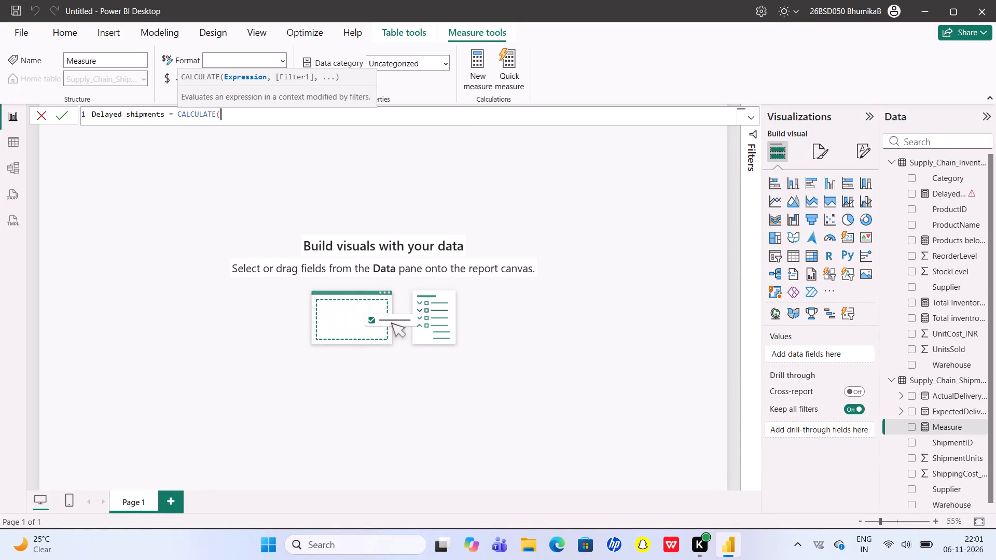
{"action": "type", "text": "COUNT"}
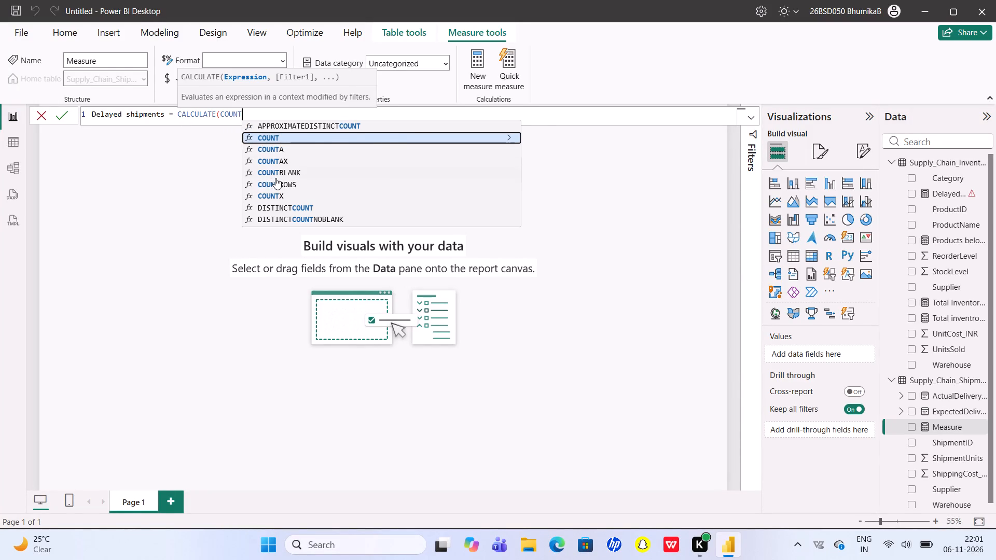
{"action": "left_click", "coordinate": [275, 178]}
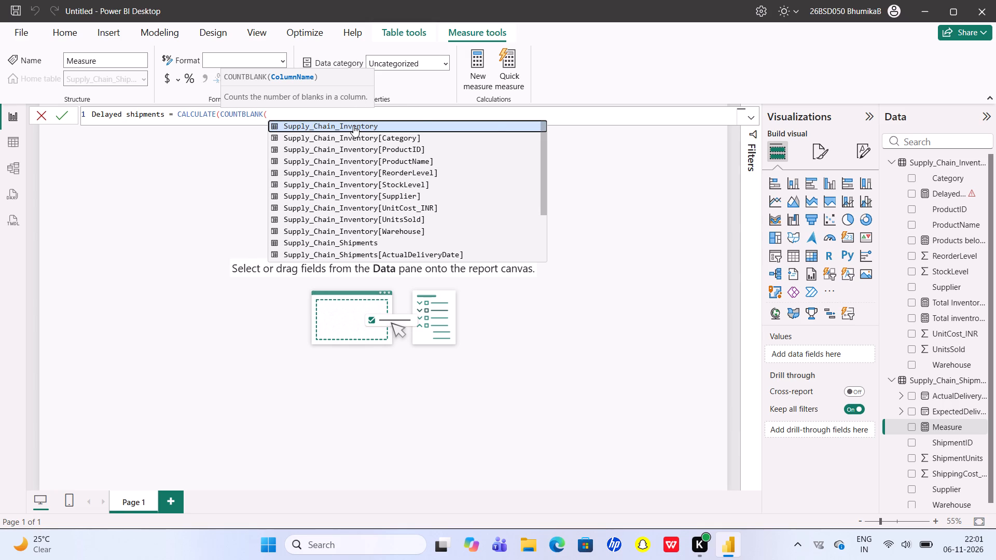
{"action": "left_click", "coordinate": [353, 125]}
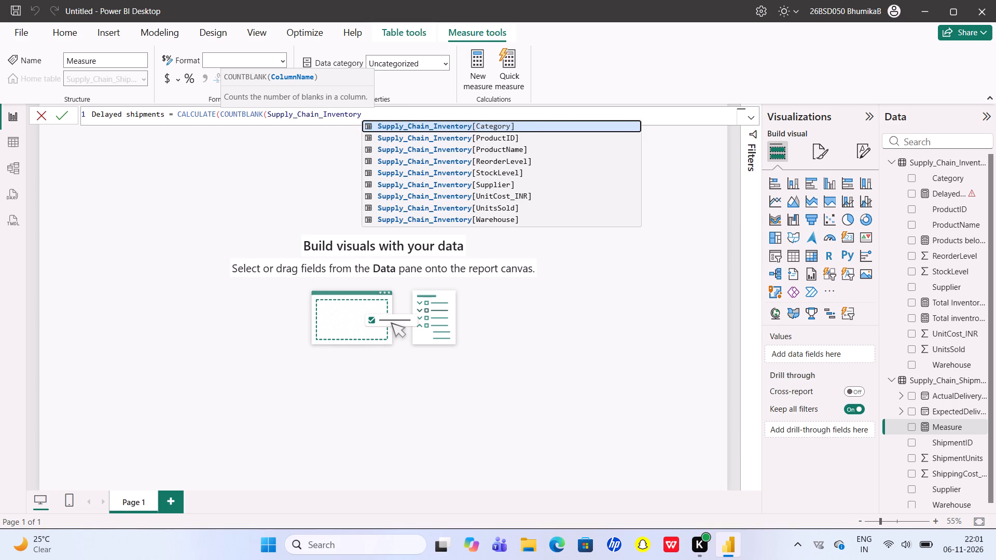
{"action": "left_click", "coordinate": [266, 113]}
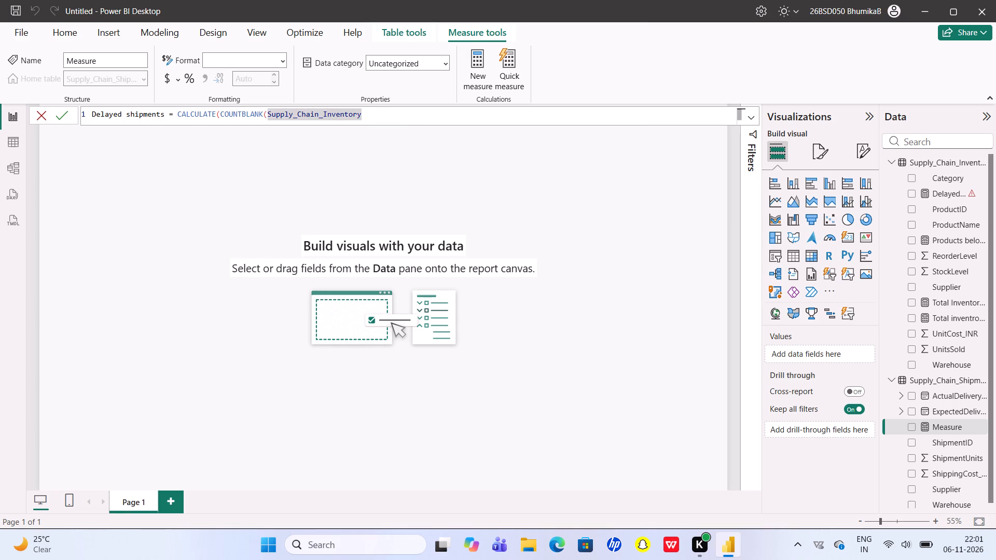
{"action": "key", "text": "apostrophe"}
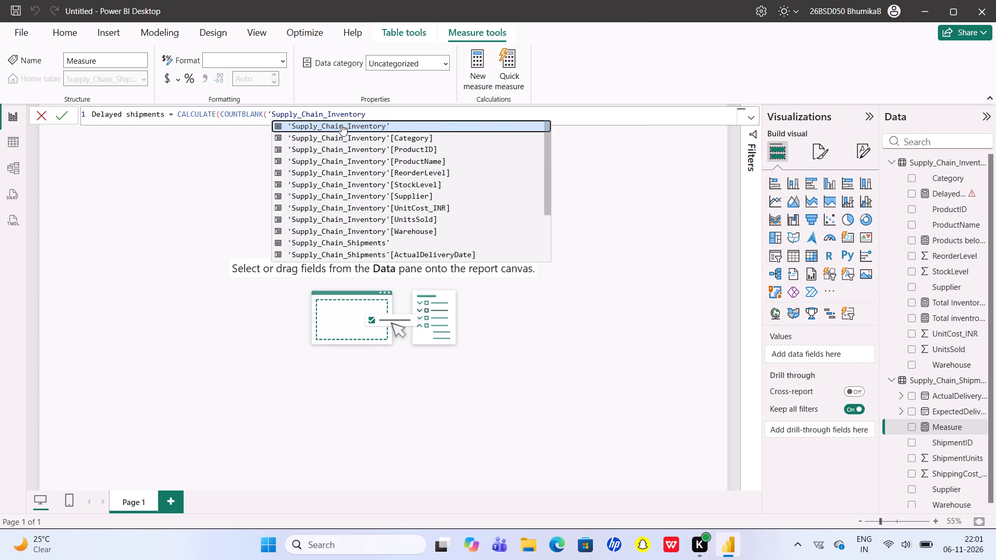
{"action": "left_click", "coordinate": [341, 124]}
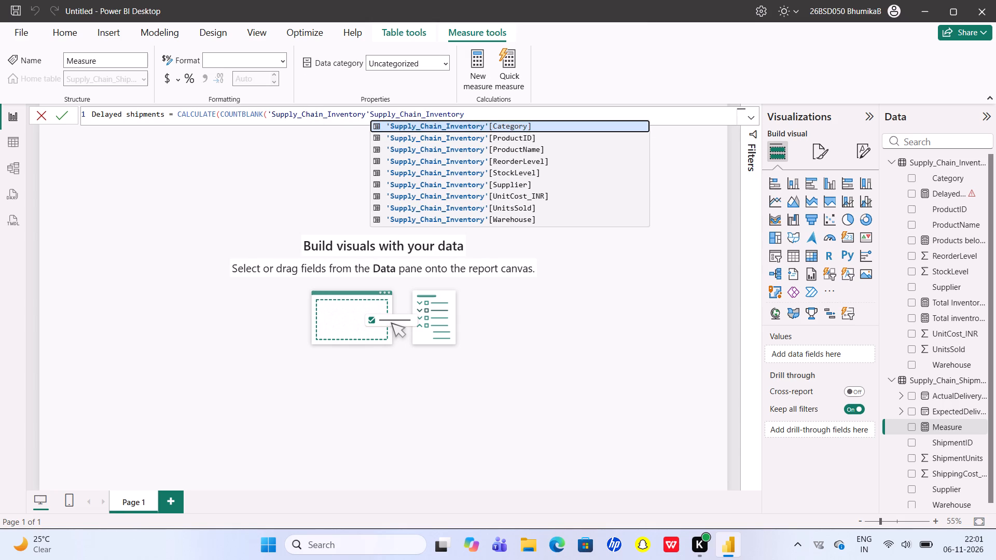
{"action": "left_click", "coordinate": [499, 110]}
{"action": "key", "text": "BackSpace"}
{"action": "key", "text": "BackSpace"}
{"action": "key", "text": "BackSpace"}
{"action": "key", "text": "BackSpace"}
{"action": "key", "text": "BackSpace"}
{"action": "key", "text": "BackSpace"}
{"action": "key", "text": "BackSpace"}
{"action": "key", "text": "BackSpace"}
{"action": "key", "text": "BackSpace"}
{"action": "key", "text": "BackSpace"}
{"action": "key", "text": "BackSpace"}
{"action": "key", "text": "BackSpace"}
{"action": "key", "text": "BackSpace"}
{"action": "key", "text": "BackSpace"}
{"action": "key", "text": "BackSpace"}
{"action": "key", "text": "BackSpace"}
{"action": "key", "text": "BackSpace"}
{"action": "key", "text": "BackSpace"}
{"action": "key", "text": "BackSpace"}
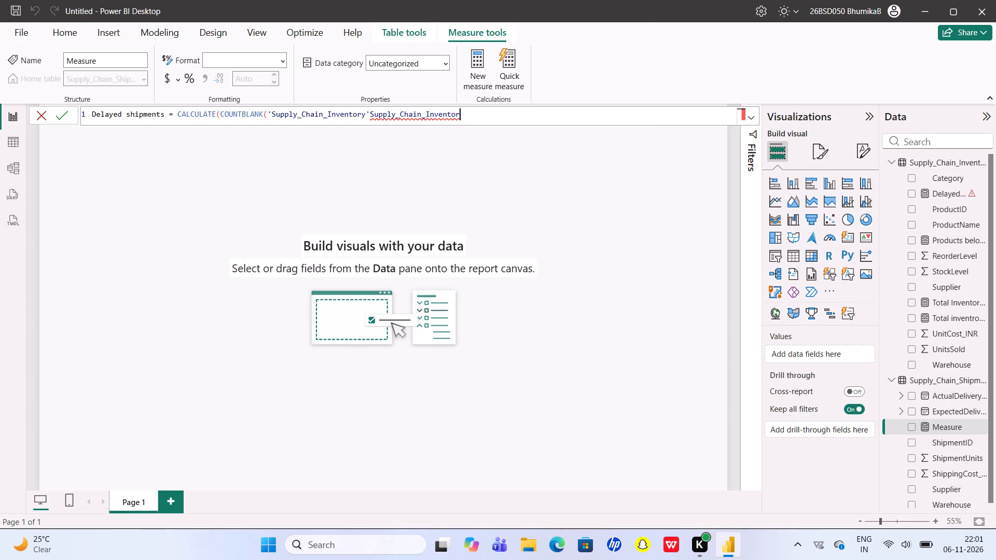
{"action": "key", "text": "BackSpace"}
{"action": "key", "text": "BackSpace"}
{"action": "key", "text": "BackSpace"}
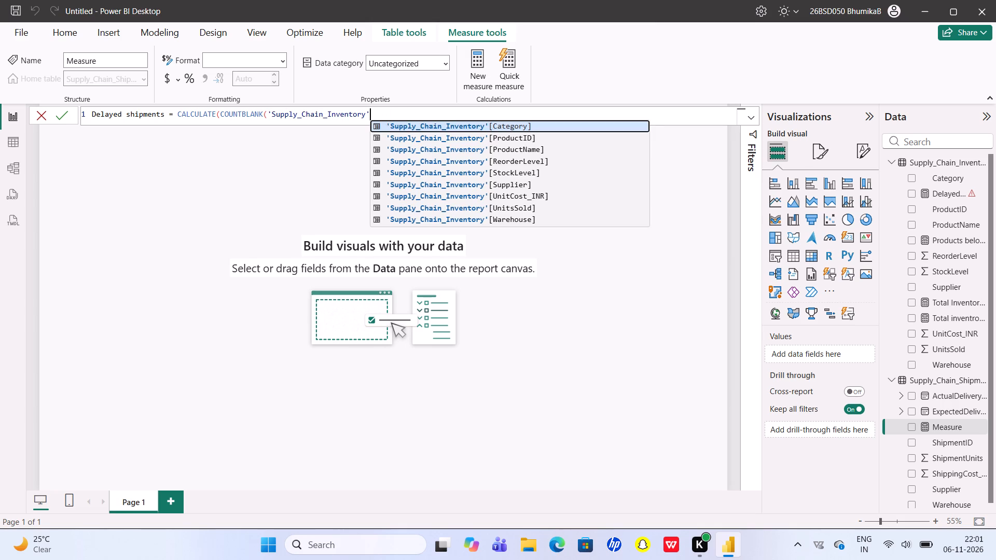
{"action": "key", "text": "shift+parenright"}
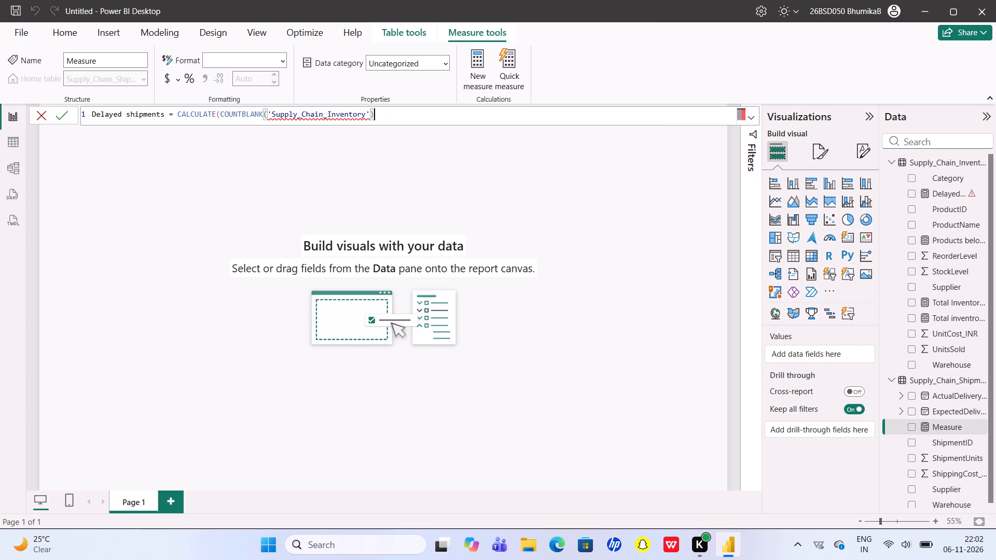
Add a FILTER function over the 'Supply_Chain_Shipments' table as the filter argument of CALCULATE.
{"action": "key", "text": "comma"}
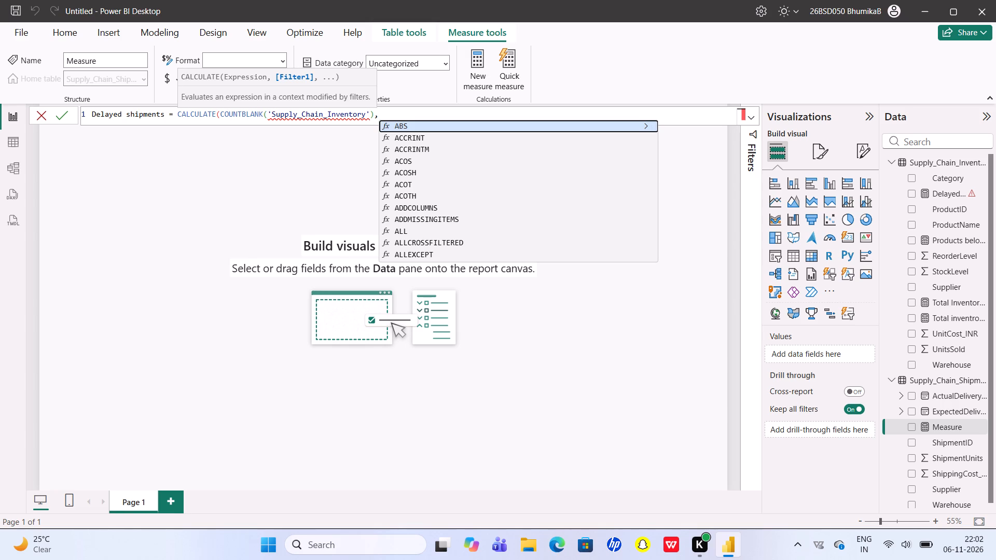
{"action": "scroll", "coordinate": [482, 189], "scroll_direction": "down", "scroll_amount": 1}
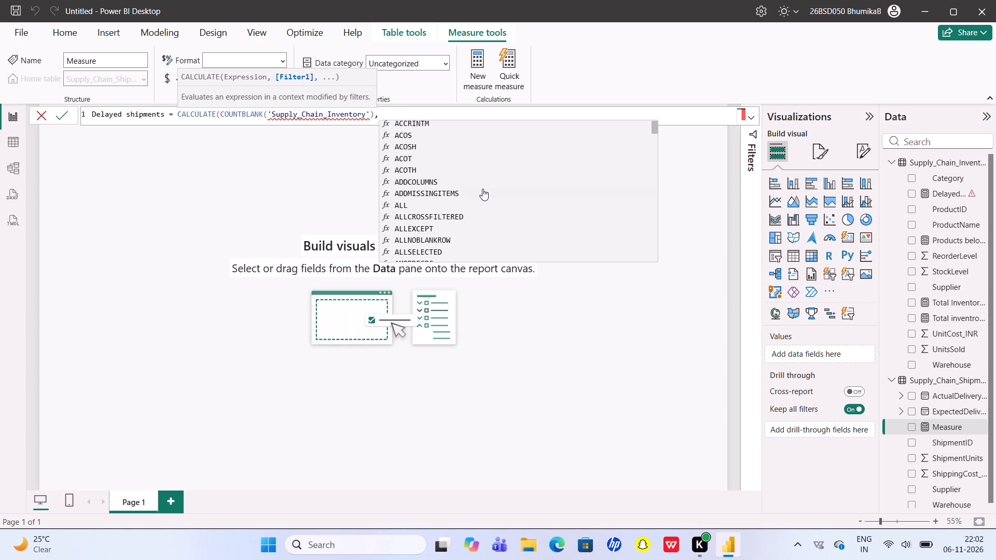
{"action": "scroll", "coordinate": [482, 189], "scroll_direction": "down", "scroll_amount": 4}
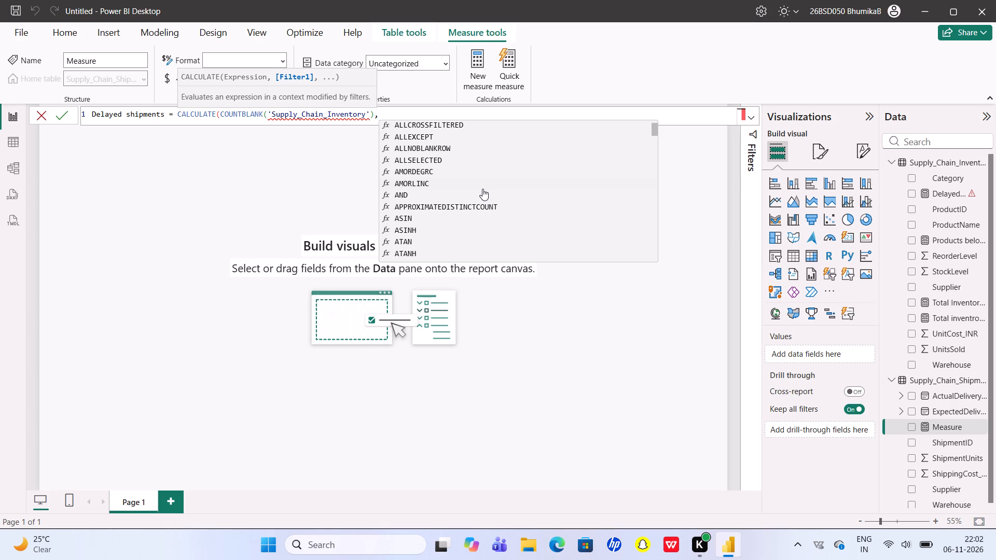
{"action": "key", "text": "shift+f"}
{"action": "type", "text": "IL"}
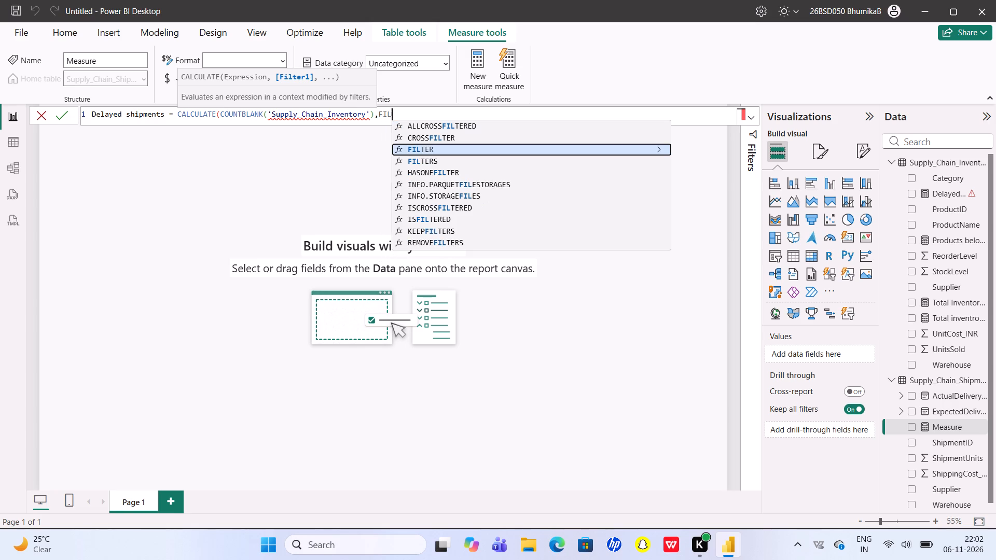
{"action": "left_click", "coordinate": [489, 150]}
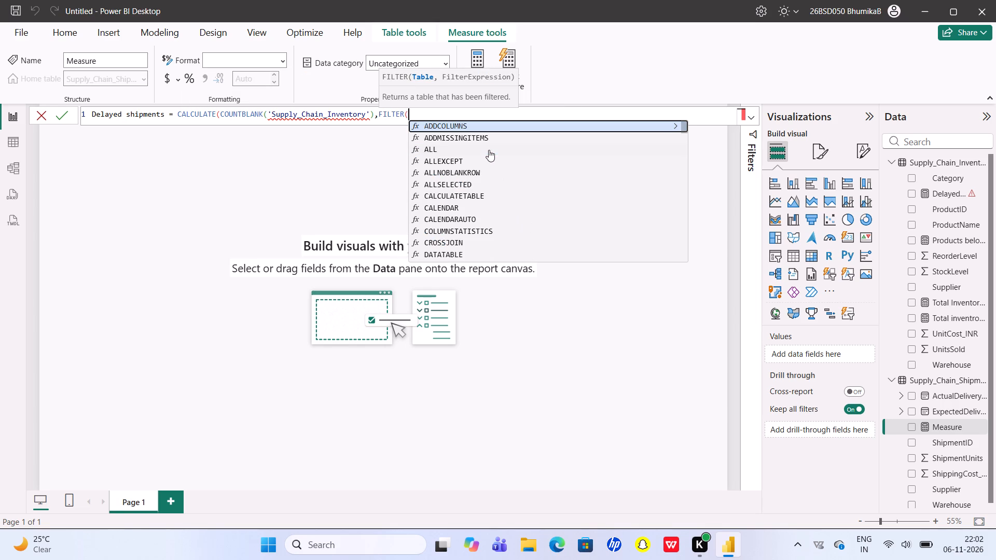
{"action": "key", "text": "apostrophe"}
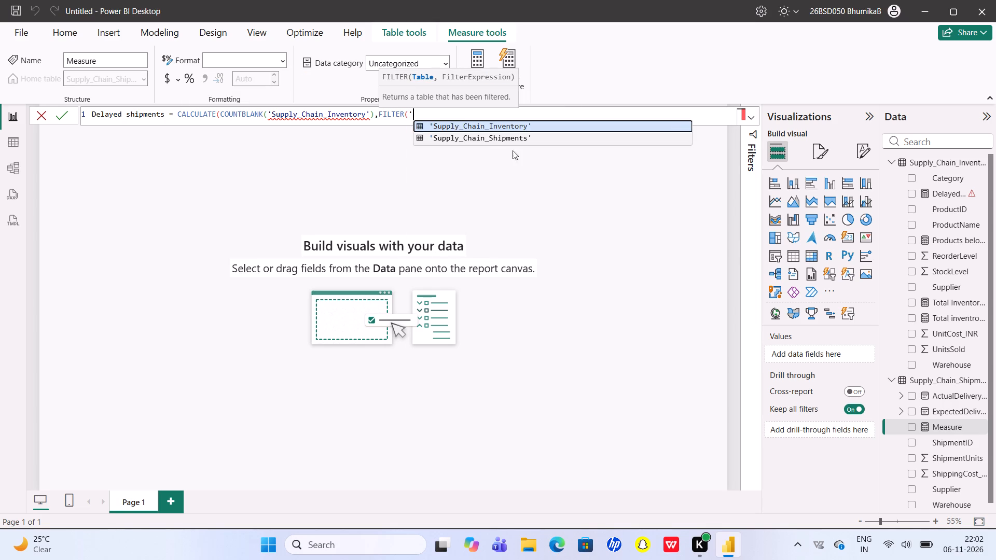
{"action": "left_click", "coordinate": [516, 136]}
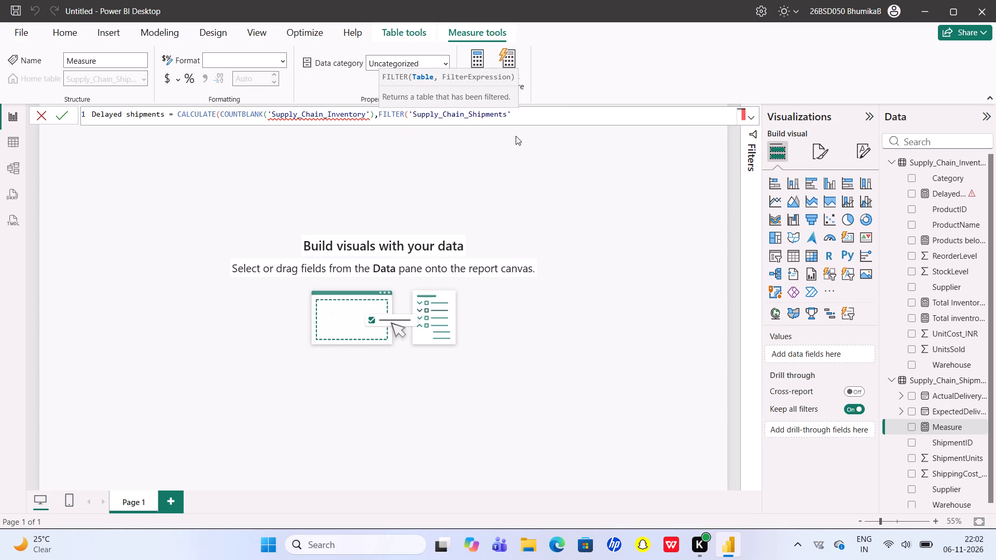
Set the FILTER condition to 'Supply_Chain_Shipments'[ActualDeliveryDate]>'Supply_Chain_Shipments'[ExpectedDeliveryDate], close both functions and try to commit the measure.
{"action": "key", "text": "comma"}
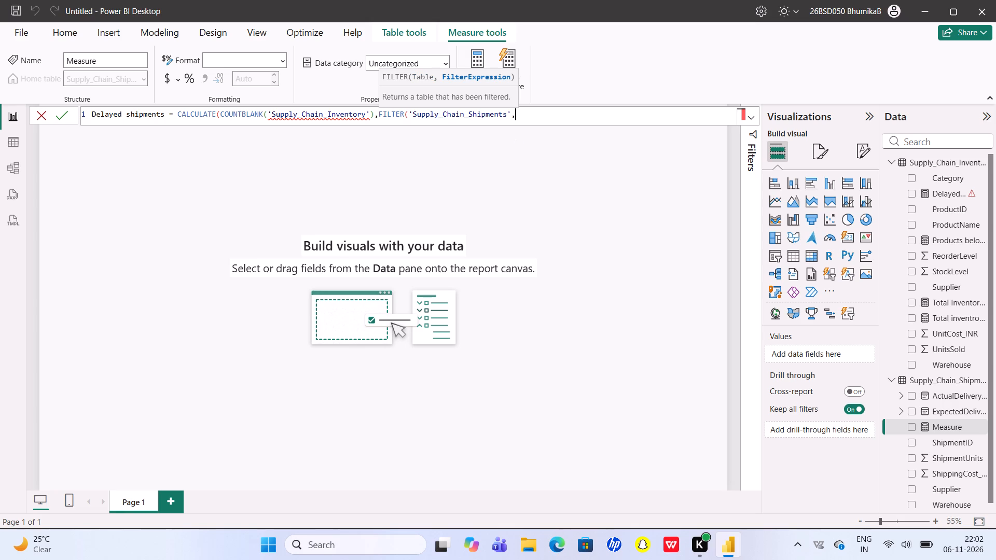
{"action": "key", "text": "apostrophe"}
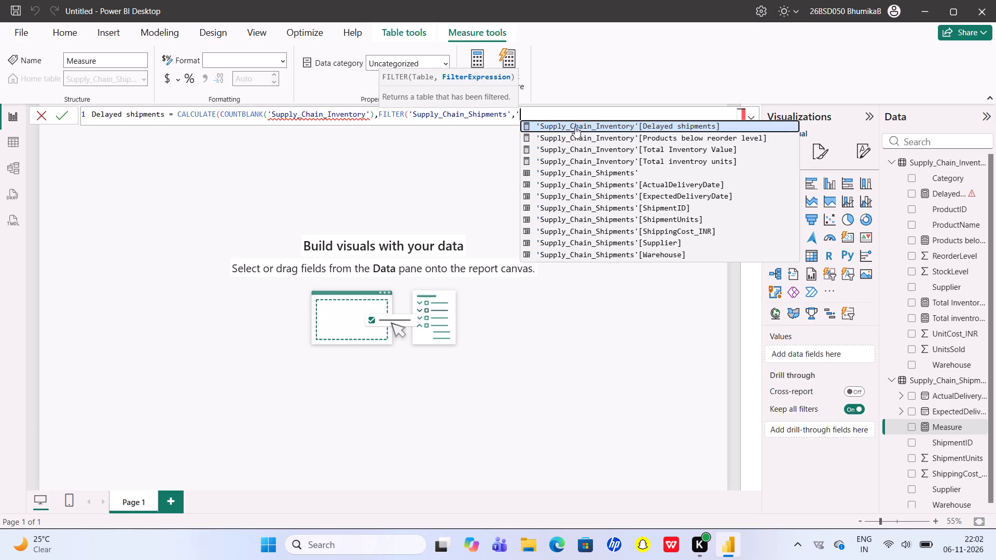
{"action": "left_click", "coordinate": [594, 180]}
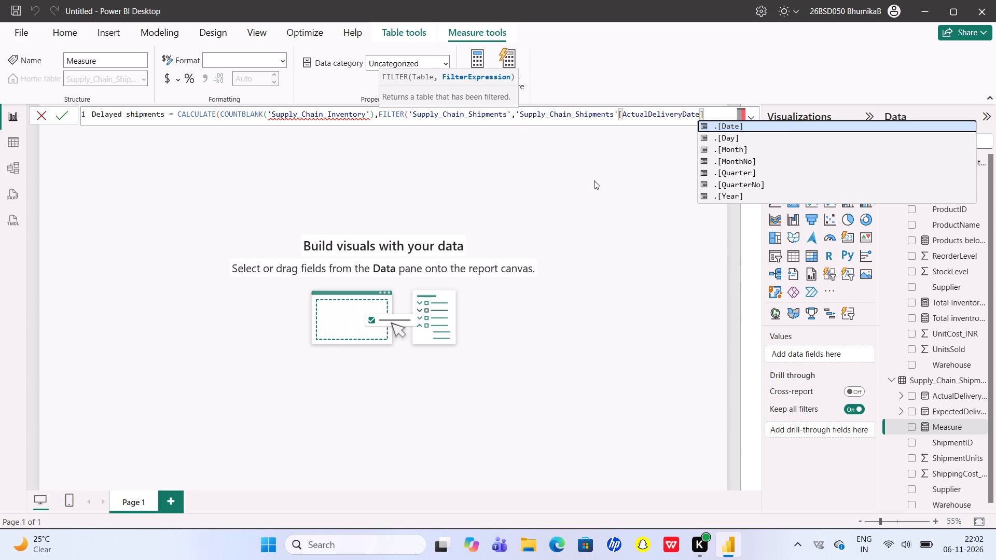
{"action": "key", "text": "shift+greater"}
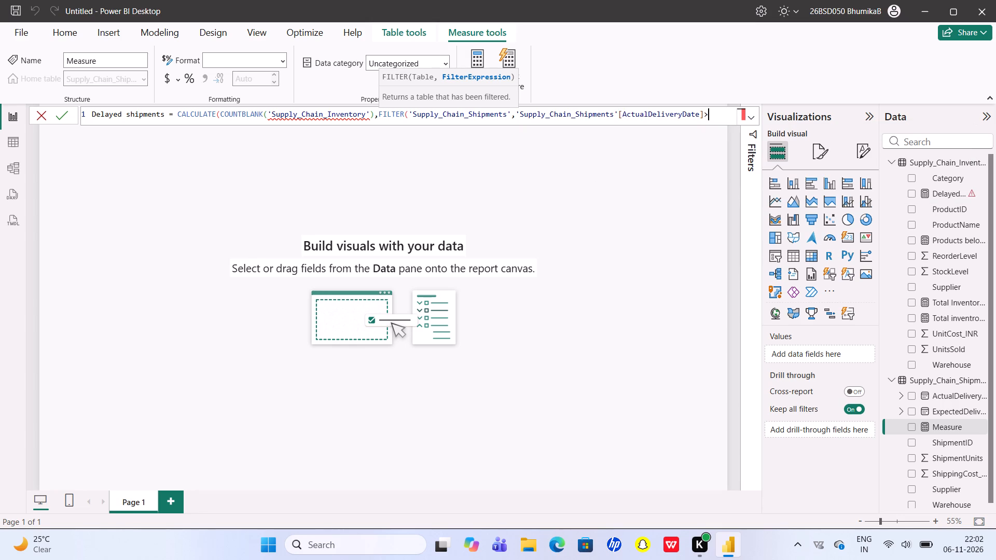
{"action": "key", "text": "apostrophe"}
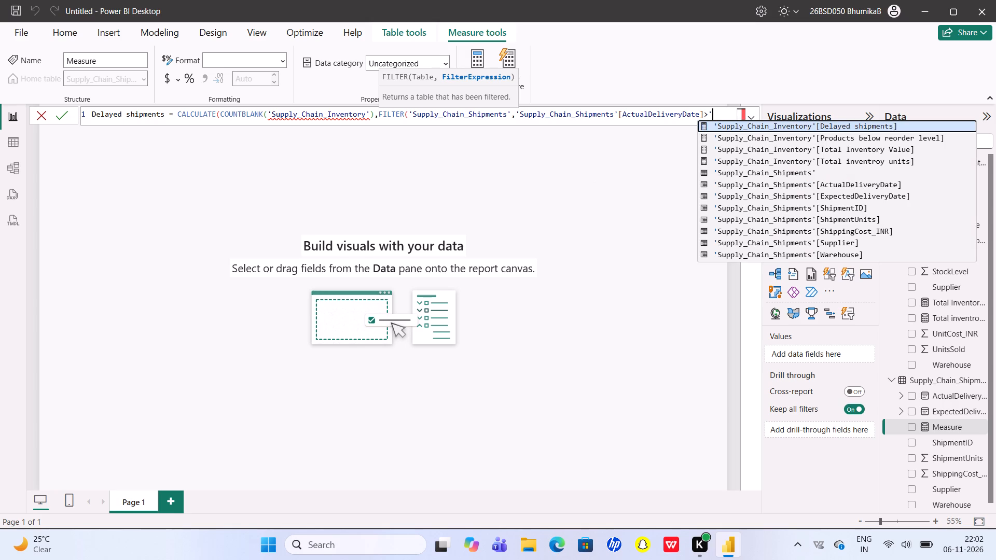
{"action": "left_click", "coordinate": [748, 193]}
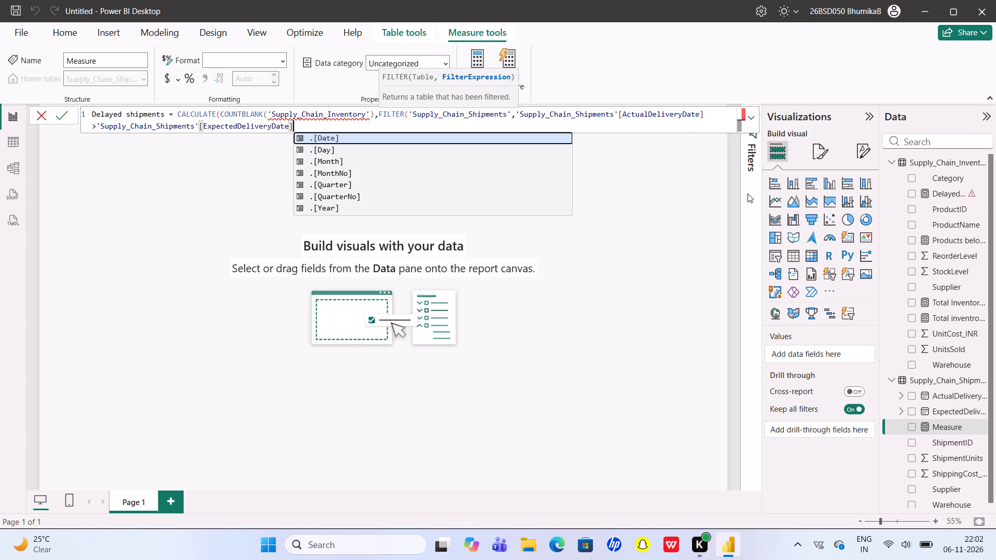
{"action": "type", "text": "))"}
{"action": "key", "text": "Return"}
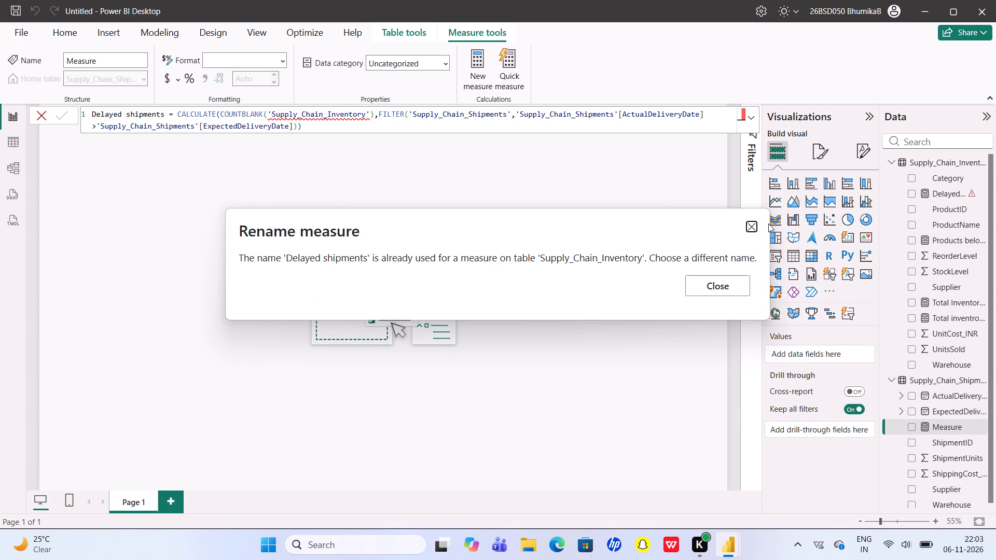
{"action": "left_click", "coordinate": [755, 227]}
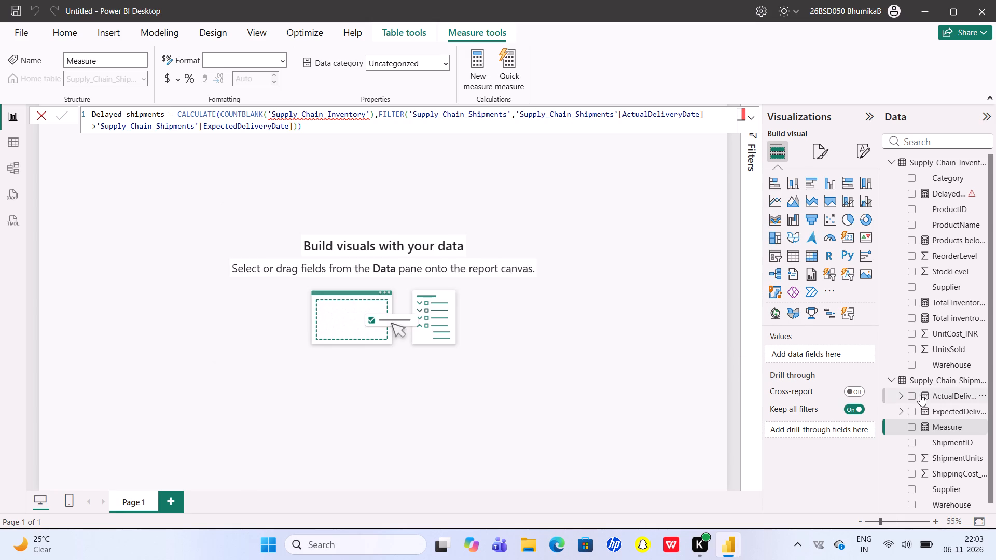
Delete the existing Delayed shipments measure in the Supply_Chain_Inventory table from the model.
{"action": "left_click", "coordinate": [979, 191]}
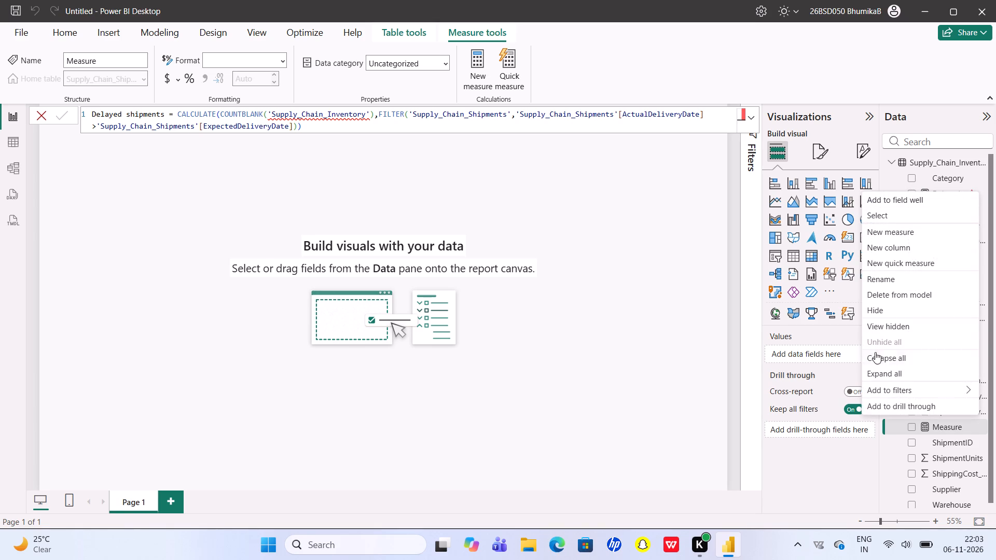
{"action": "left_click", "coordinate": [898, 288]}
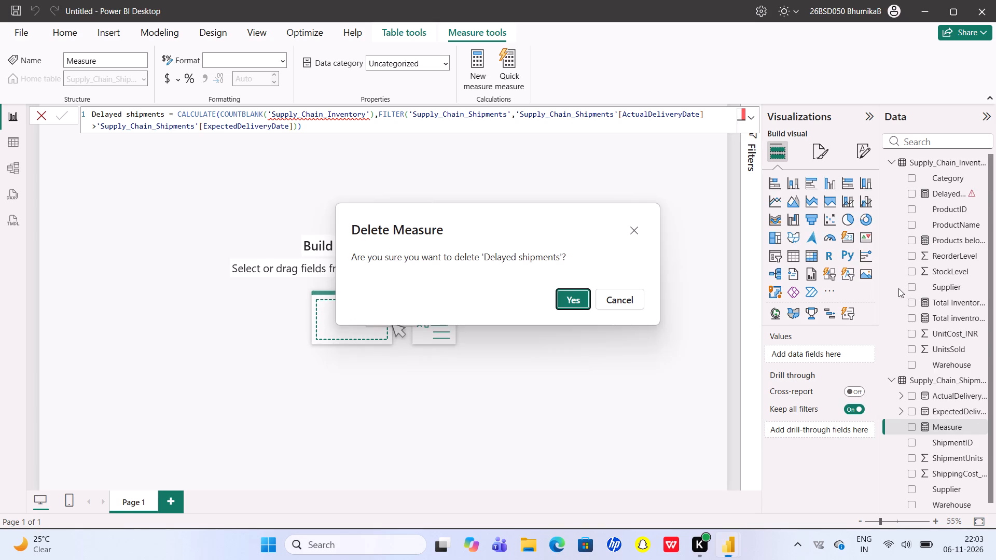
{"action": "left_click", "coordinate": [579, 296]}
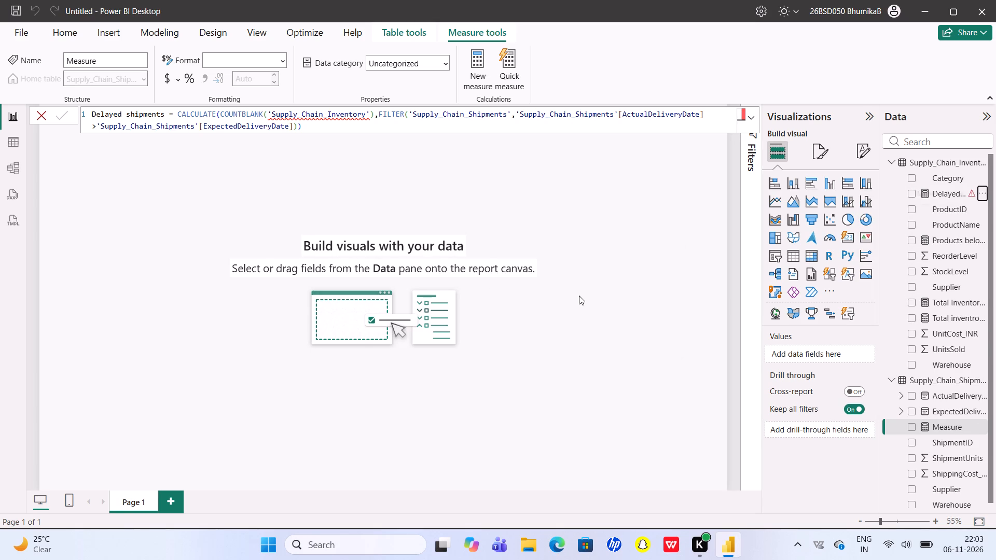
{"action": "key", "text": "Return"}
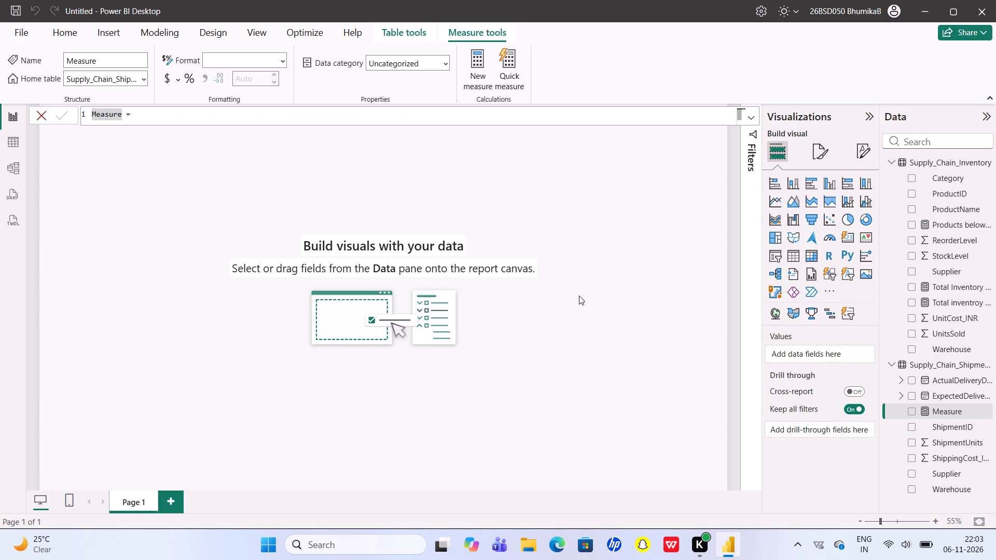
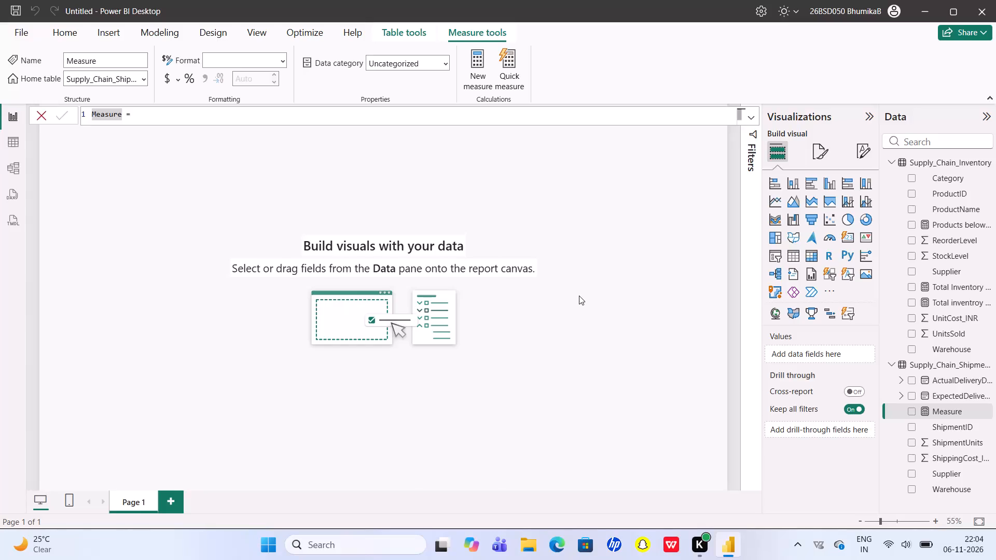
Replace the default name of the new Supply_Chain_Shipments measure with Delayed shipments, followed by an equals sign.
{"action": "key", "text": "BackSpace"}
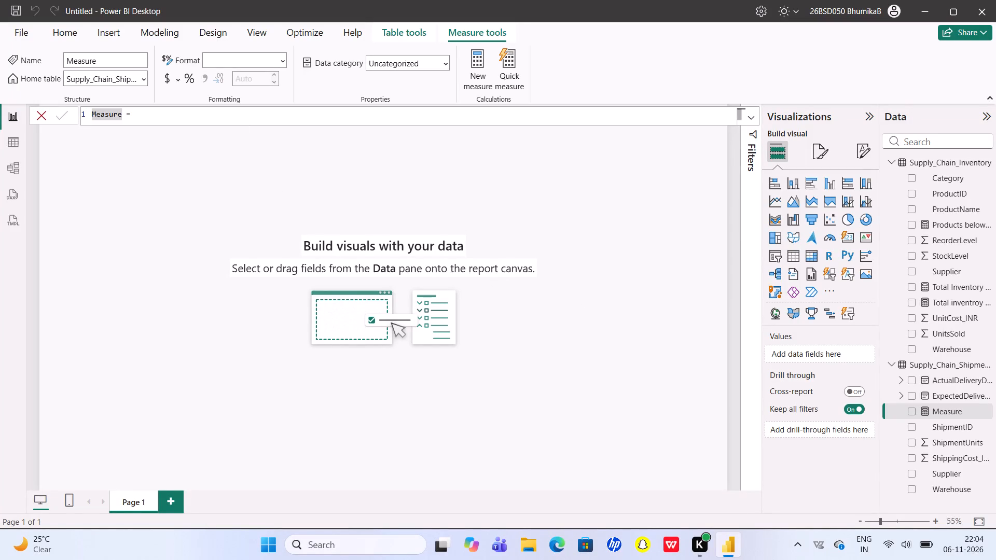
{"action": "left_click", "coordinate": [238, 124]}
{"action": "key", "text": "BackSpace"}
{"action": "key", "text": "BackSpace"}
{"action": "key", "text": "BackSpace"}
{"action": "key", "text": "BackSpace"}
{"action": "key", "text": "BackSpace"}
{"action": "key", "text": "BackSpace"}
{"action": "key", "text": "BackSpace"}
{"action": "key", "text": "BackSpace"}
{"action": "key", "text": "BackSpace"}
{"action": "key", "text": "BackSpace"}
{"action": "key", "text": "BackSpace"}
{"action": "key", "text": "BackSpace"}
{"action": "key", "text": "BackSpace"}
{"action": "key", "text": "BackSpace"}
{"action": "key", "text": "BackSpace"}
{"action": "key", "text": "BackSpace"}
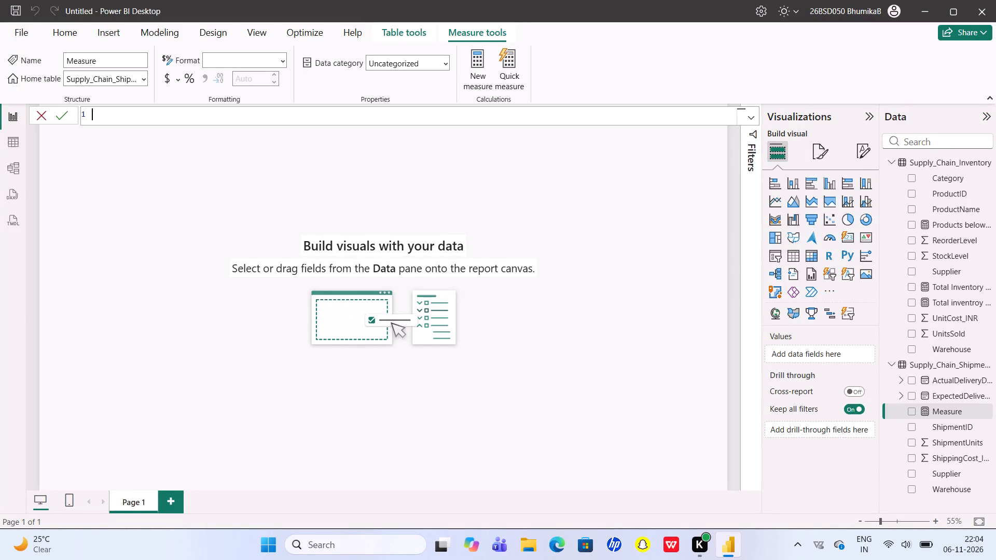
{"action": "key", "text": "shift+d"}
{"action": "type", "text": "elayed shipments"}
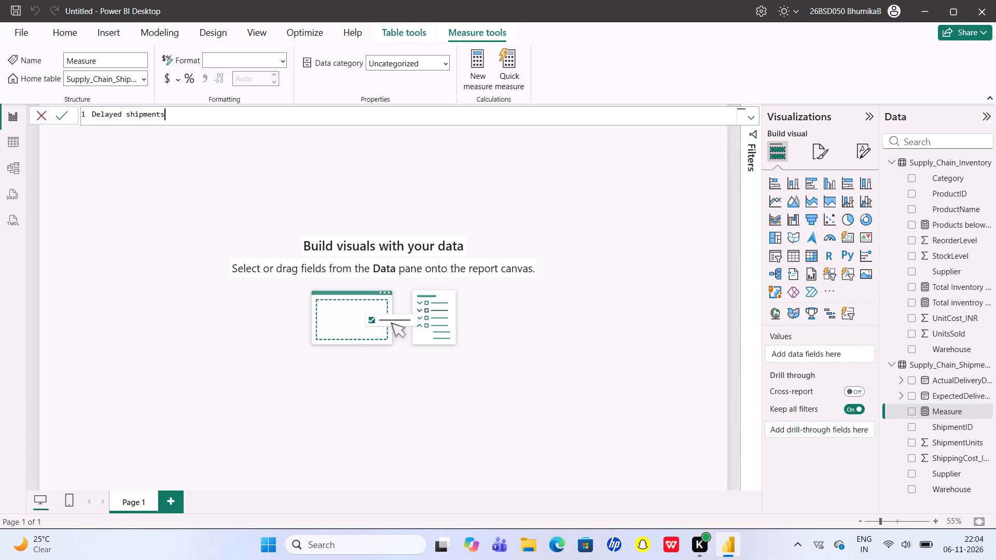
{"action": "key", "text": "space"}
{"action": "type", "text": "="}
{"action": "key", "text": "space"}
Start the Delayed shipments formula with CALCULATE, using COUNTROWS('Supply_Chain_Shipments') as its expression.
{"action": "key", "text": "shift+c"}
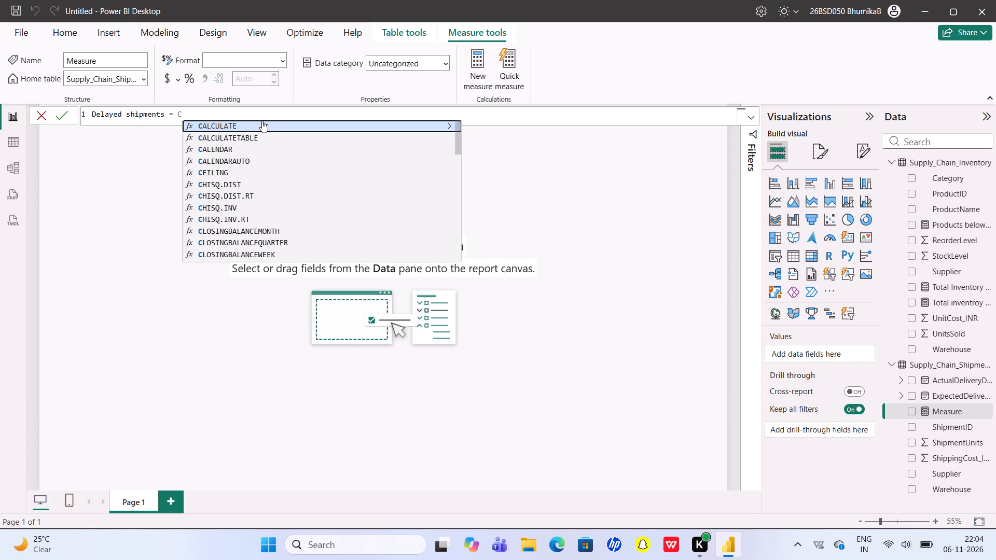
{"action": "left_click", "coordinate": [262, 121]}
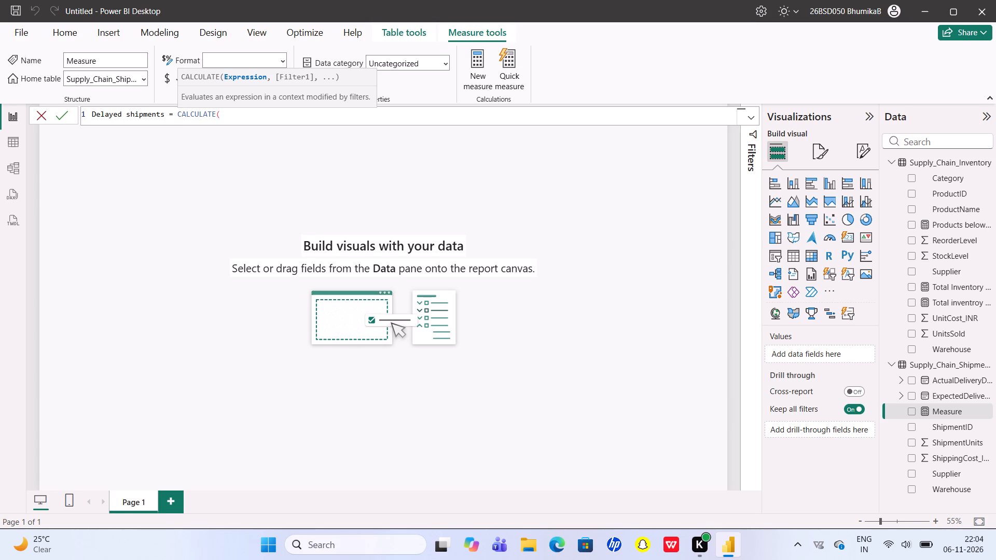
{"action": "type", "text": "COU"}
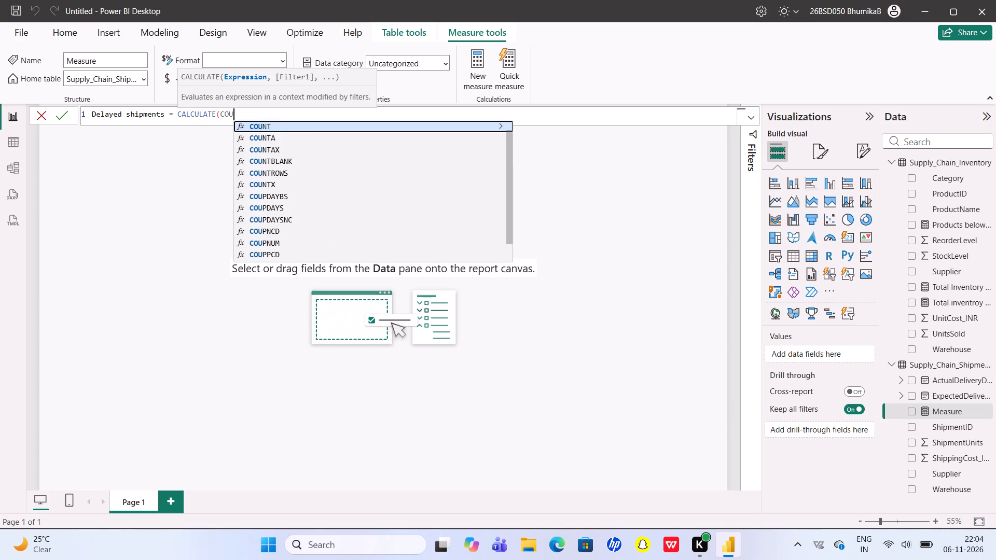
{"action": "left_click", "coordinate": [309, 174]}
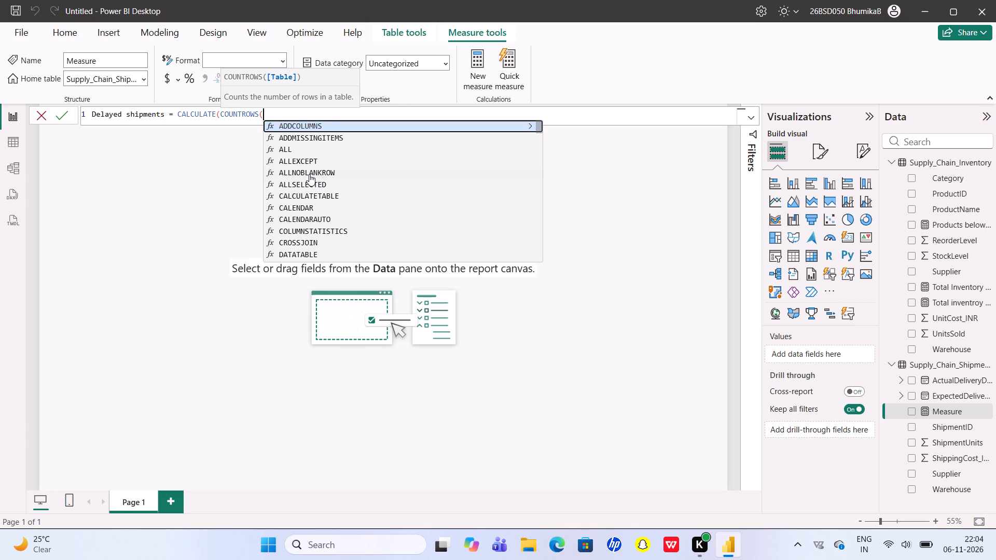
{"action": "key", "text": "apostrophe"}
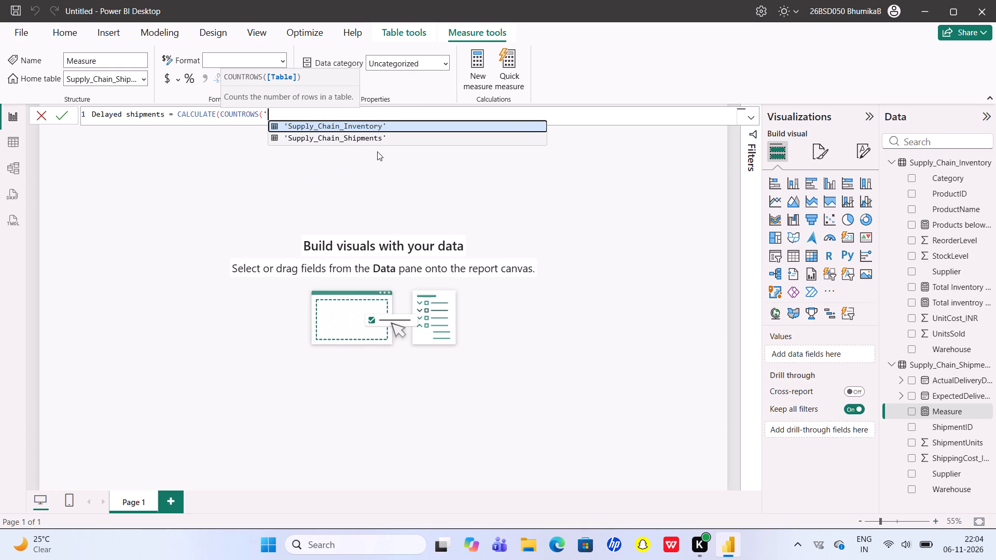
{"action": "left_click", "coordinate": [383, 143]}
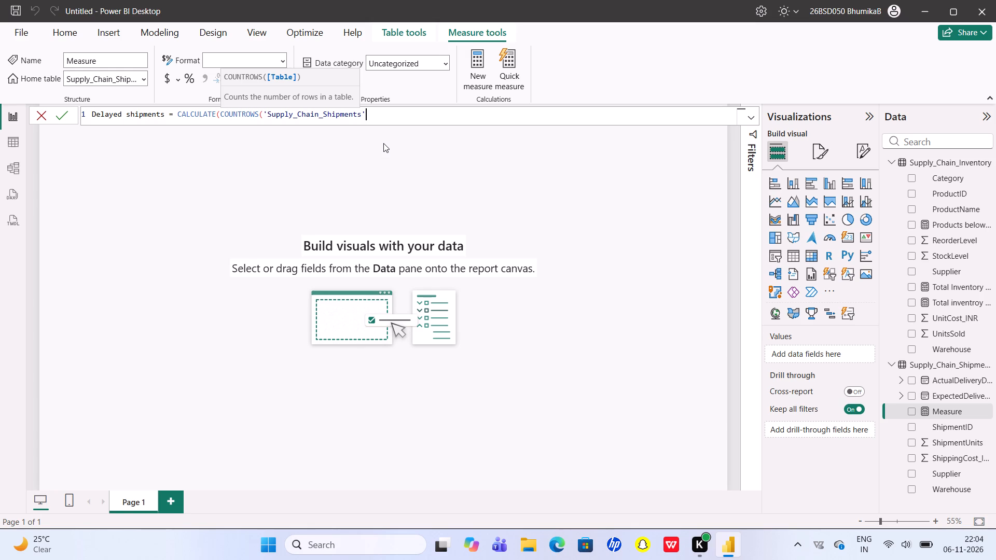
{"action": "key", "text": "shift+parenright"}
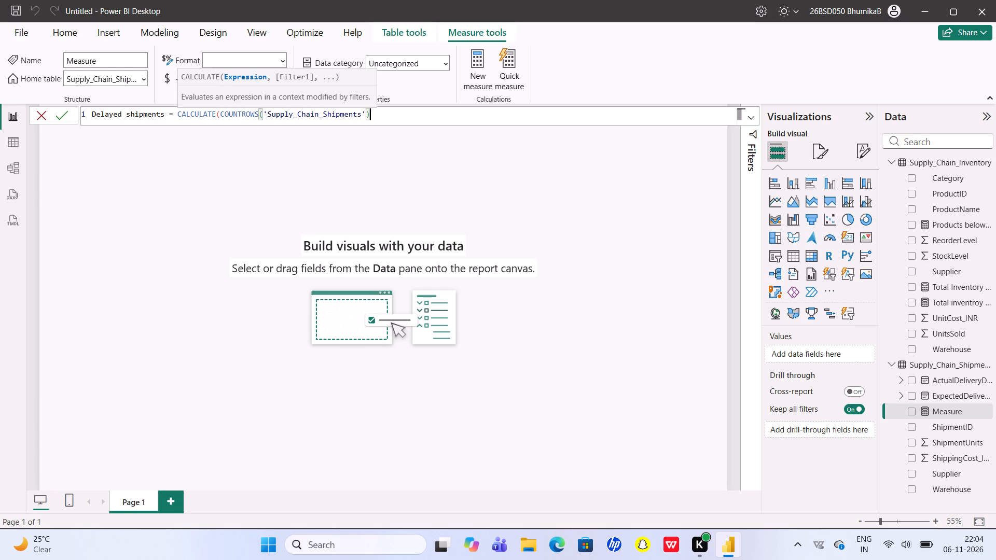
Add a FILTER function over the 'Supply_Chain_Shipments' table as the filter argument of CALCULATE.
{"action": "key", "text": "comma"}
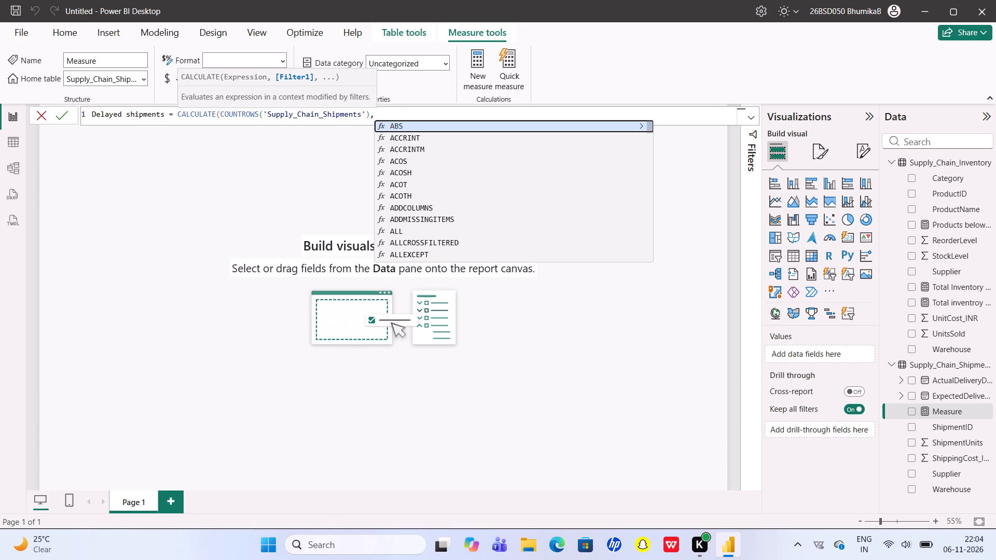
{"action": "key", "text": "shift+f"}
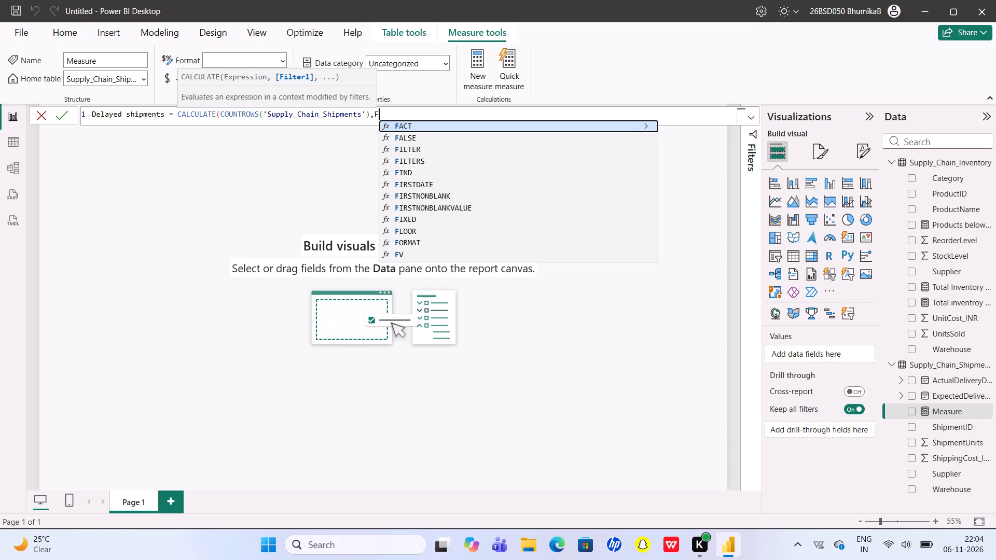
{"action": "left_click", "coordinate": [466, 145]}
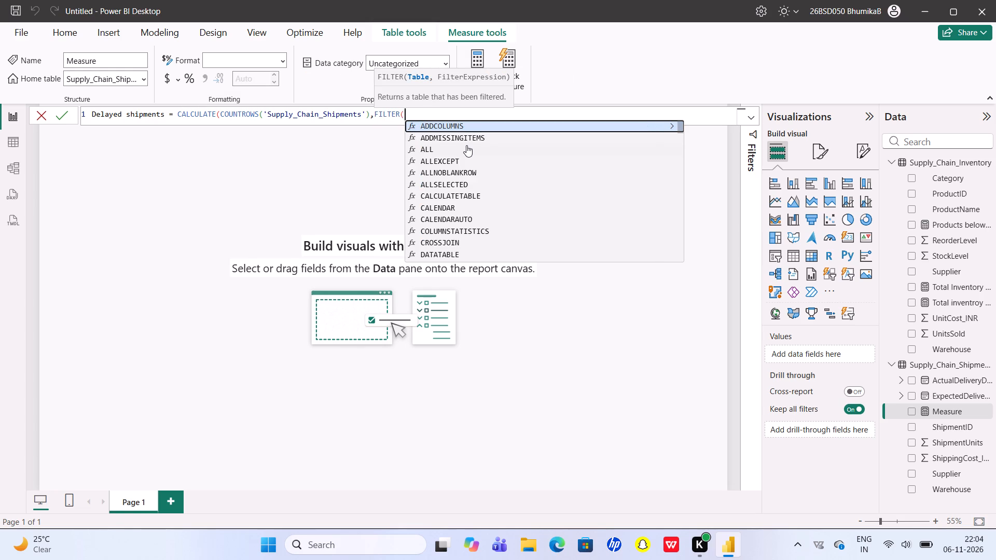
{"action": "key", "text": "shift+parenleft"}
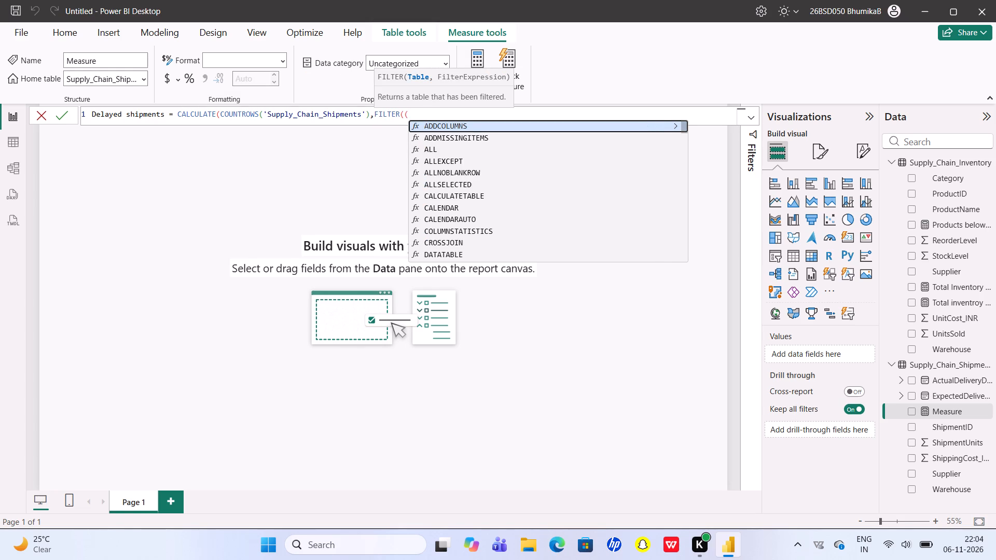
{"action": "key", "text": "BackSpace"}
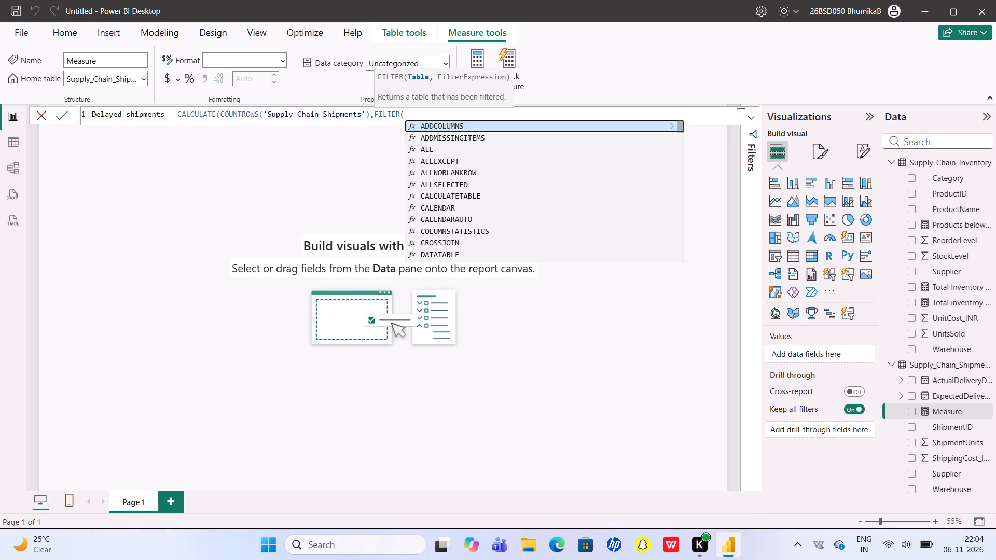
{"action": "key", "text": "apostrophe"}
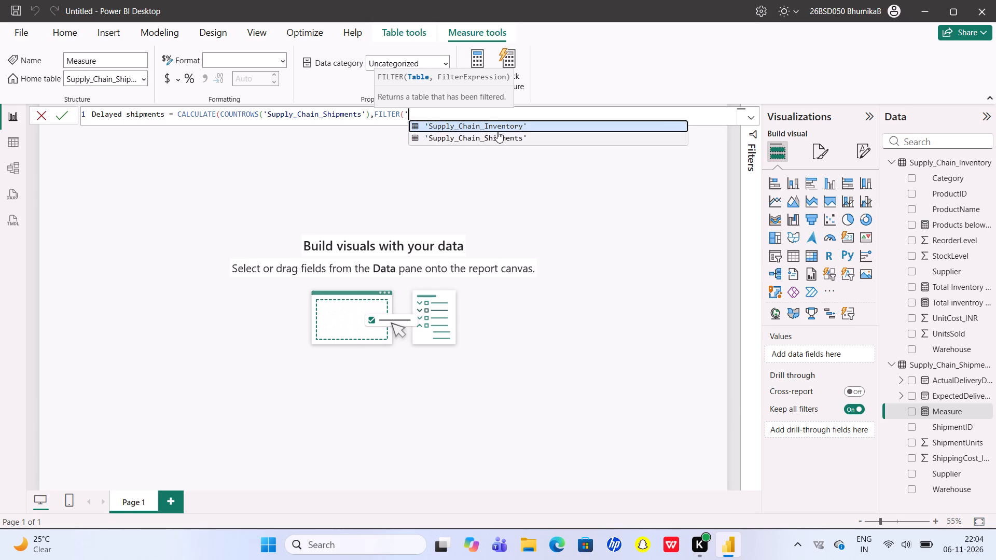
{"action": "left_click", "coordinate": [497, 131]}
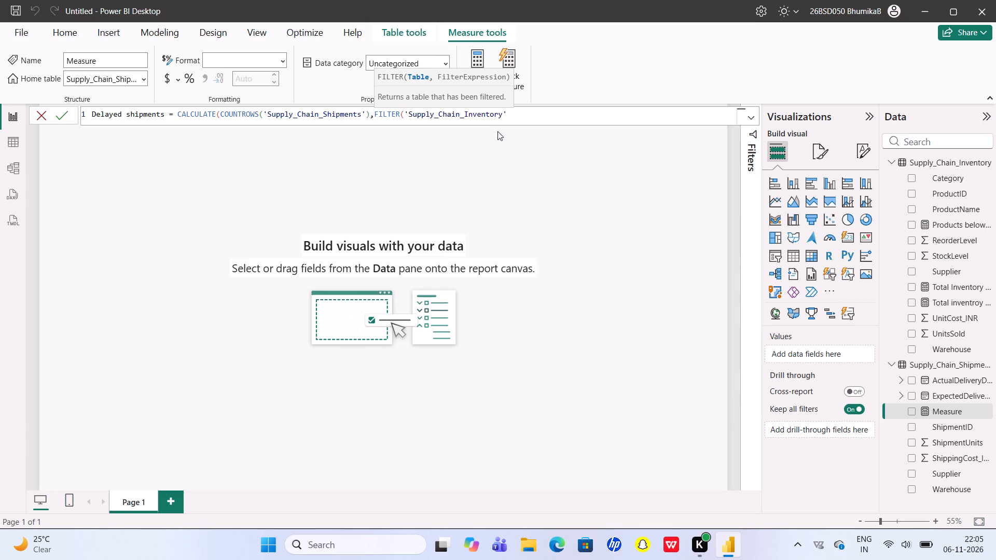
{"action": "key", "text": "comma"}
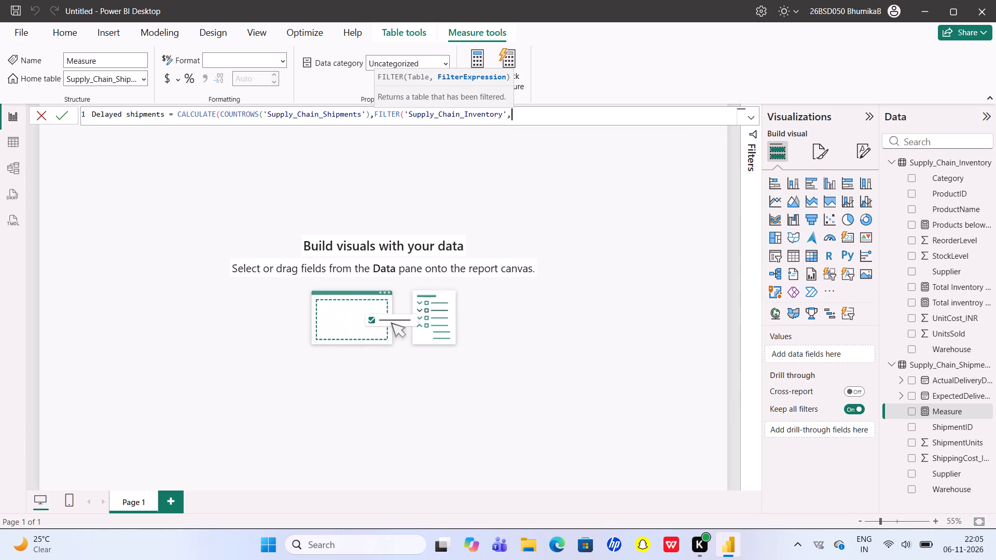
{"action": "key", "text": "apostrophe"}
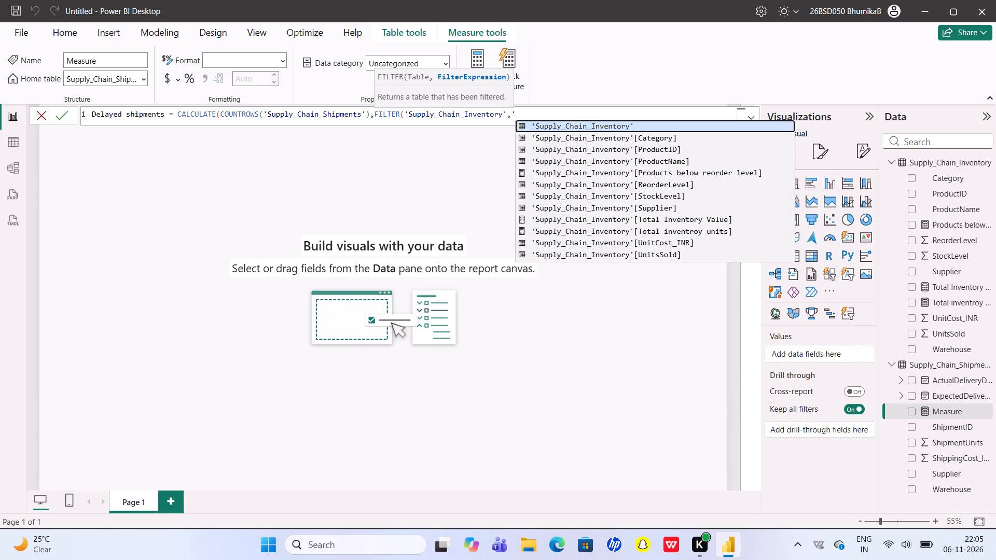
{"action": "key", "text": "BackSpace"}
{"action": "key", "text": "BackSpace"}
{"action": "key", "text": "BackSpace"}
{"action": "key", "text": "BackSpace"}
{"action": "key", "text": "BackSpace"}
{"action": "key", "text": "BackSpace"}
{"action": "key", "text": "BackSpace"}
{"action": "key", "text": "BackSpace"}
{"action": "key", "text": "BackSpace"}
{"action": "key", "text": "BackSpace"}
{"action": "key", "text": "BackSpace"}
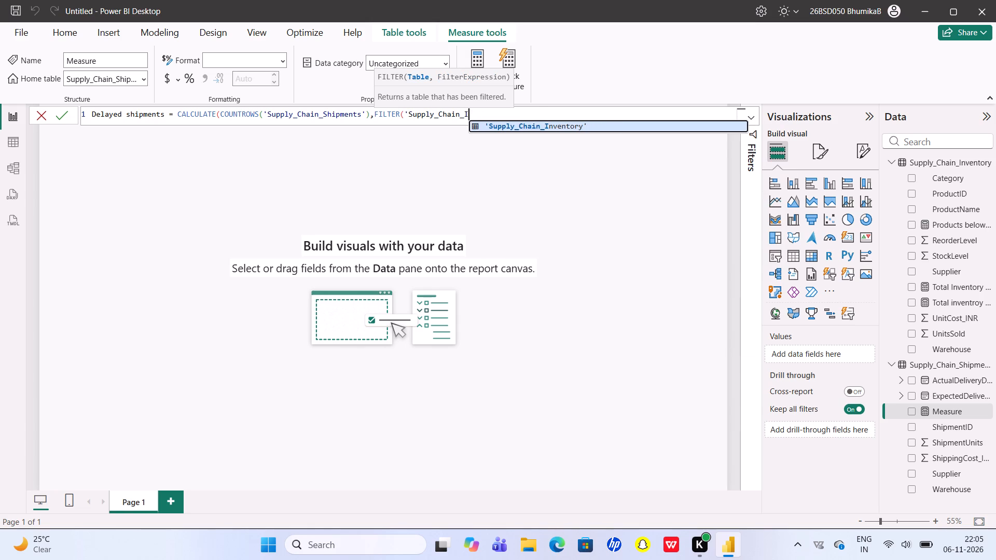
{"action": "key", "text": "BackSpace"}
{"action": "left_click", "coordinate": [529, 133]}
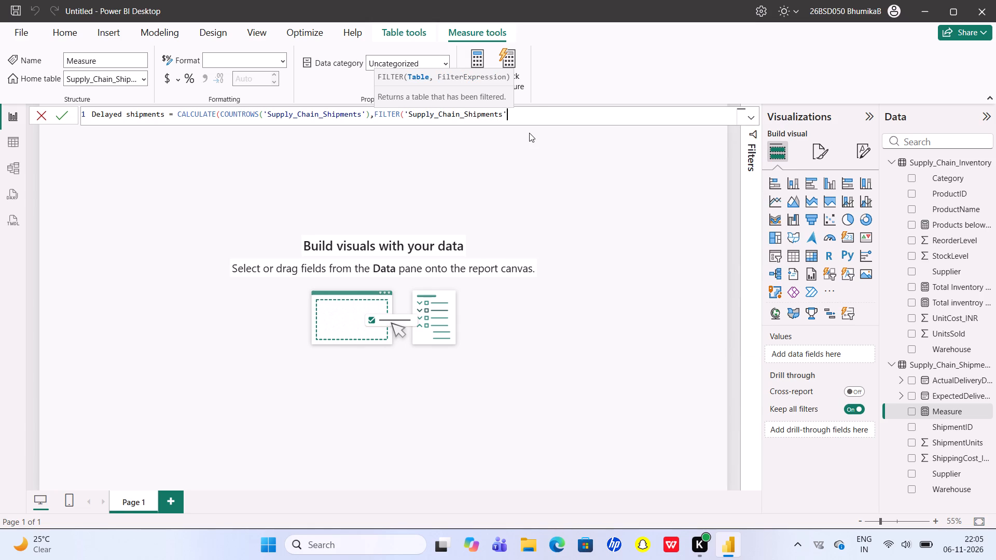
Set the FILTER condition to 'Supply_Chain_Shipments'[ActualDeliveryDate]>'Supply_Chain_Shipments'[ExpectedDeliveryDate], close both functions and commit the measure.
{"action": "key", "text": "comma"}
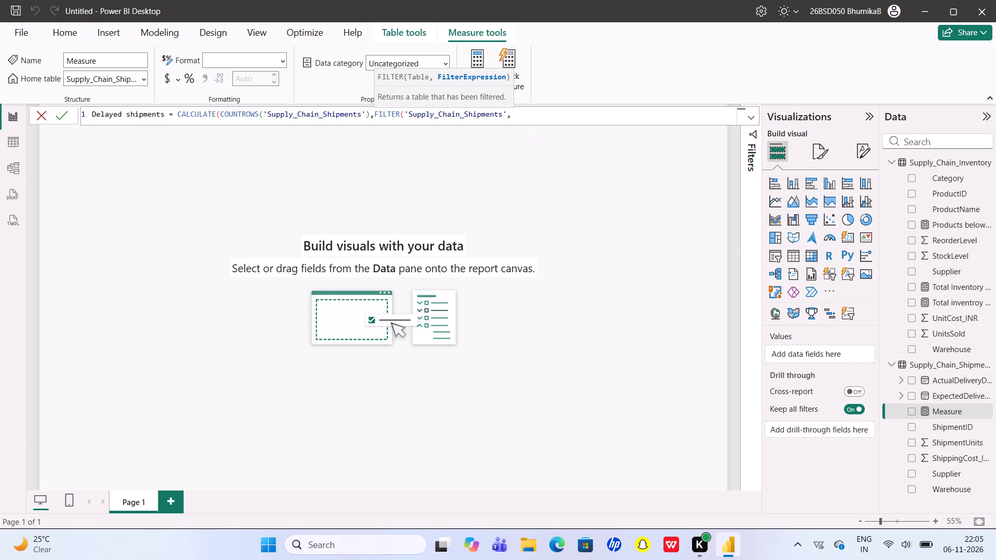
{"action": "key", "text": "apostrophe"}
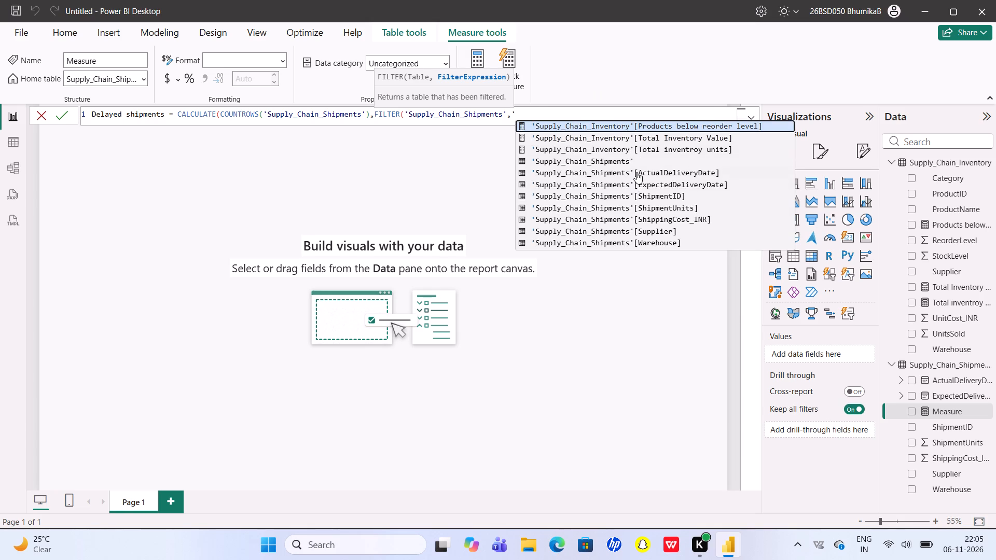
{"action": "left_click", "coordinate": [637, 172]}
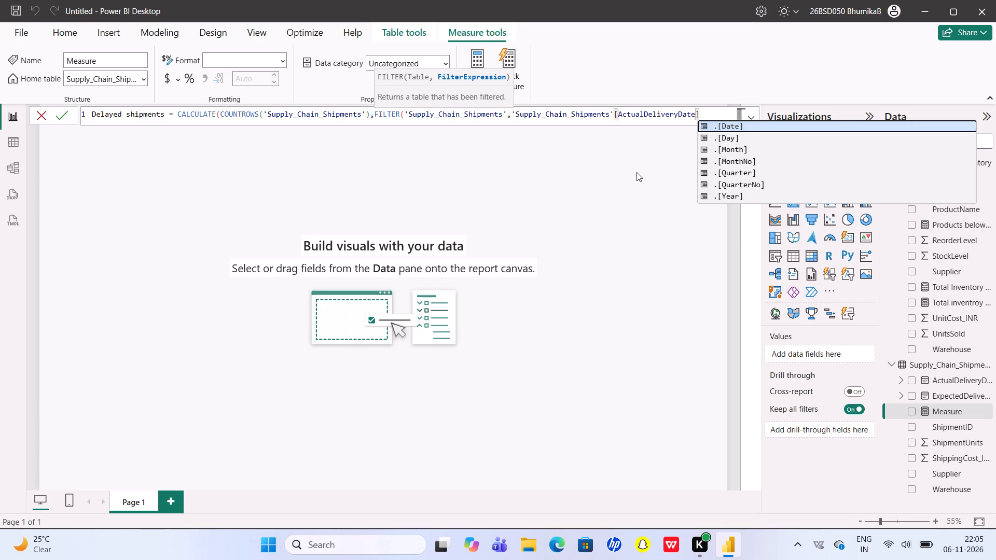
{"action": "type", "text": ">,"}
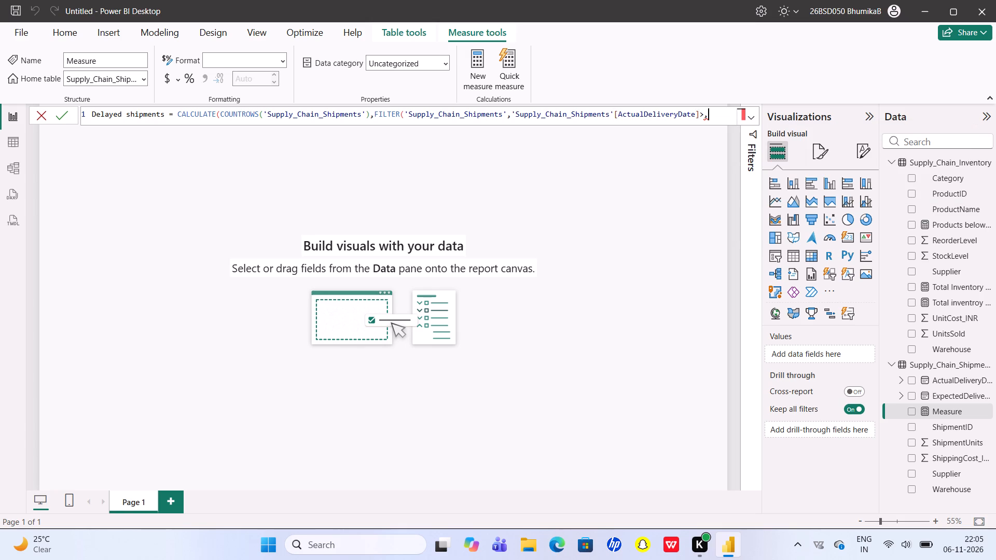
{"action": "key", "text": "apostrophe"}
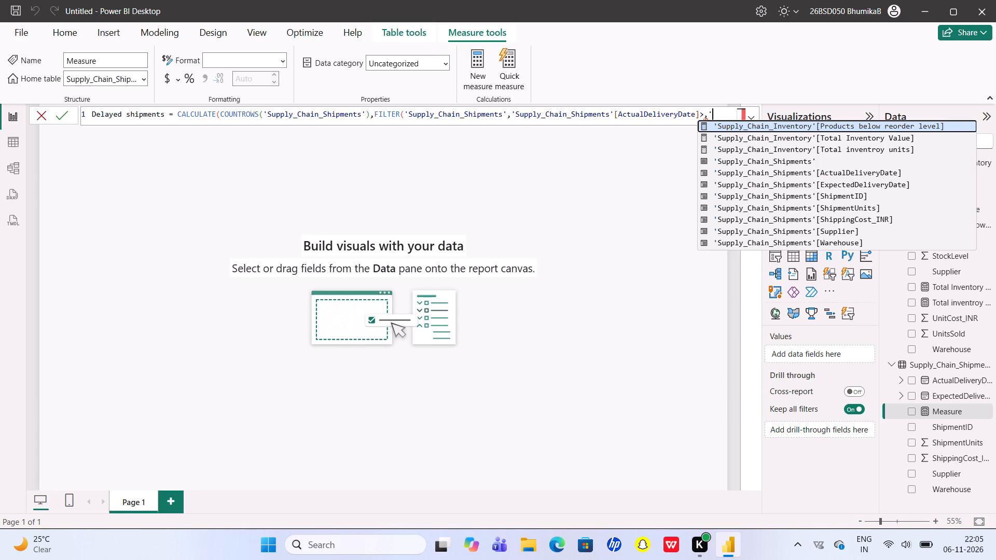
{"action": "key", "text": "BackSpace"}
{"action": "key", "text": "BackSpace"}
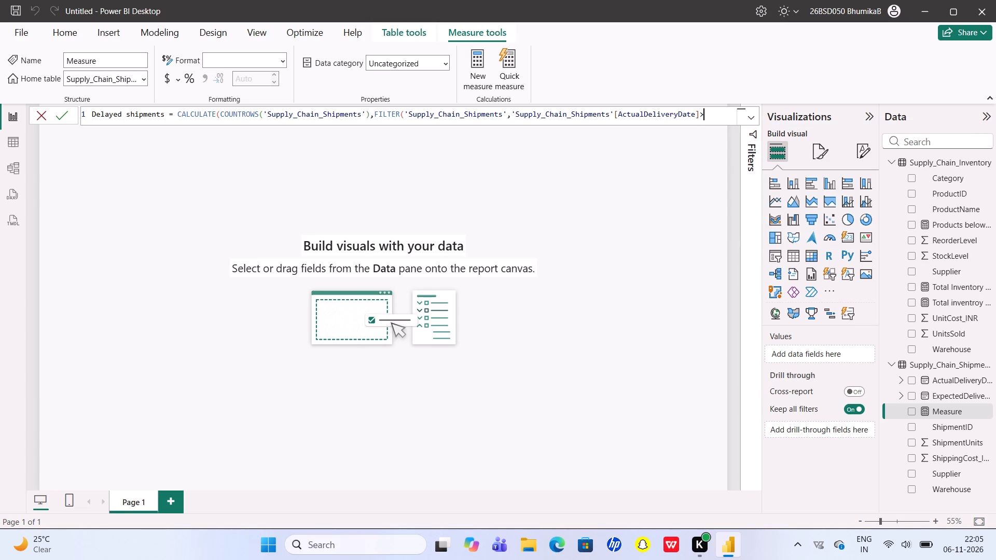
{"action": "key", "text": "apostrophe"}
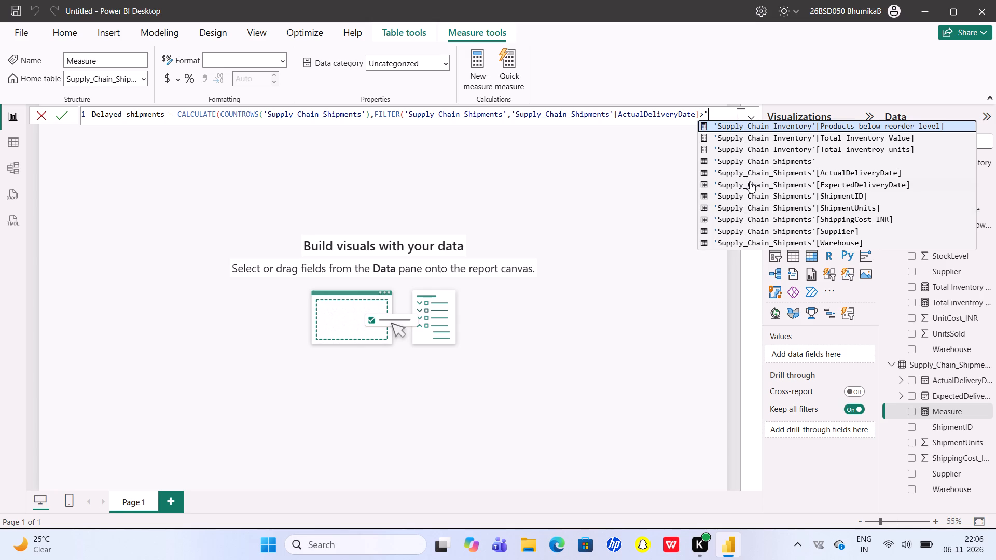
{"action": "left_click", "coordinate": [750, 181]}
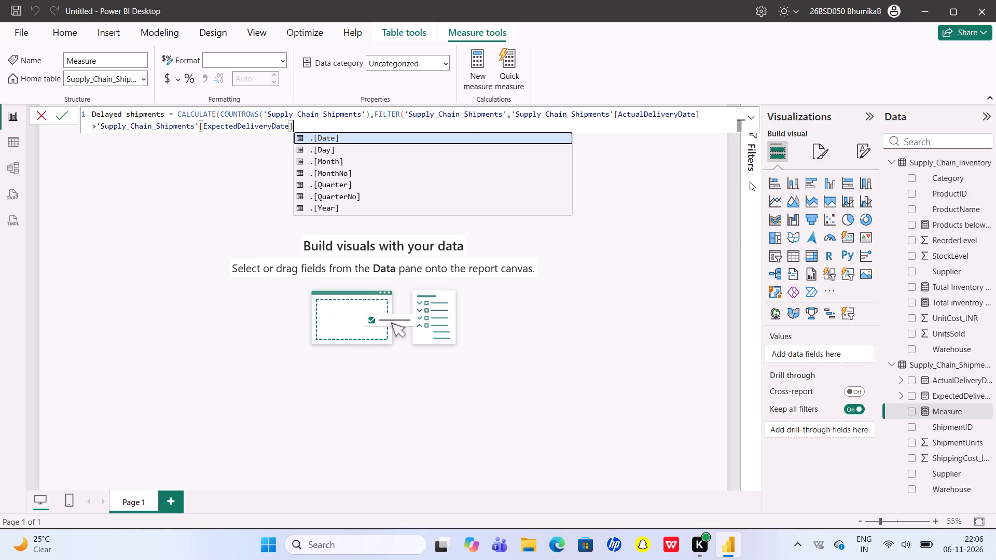
{"action": "type", "text": "))"}
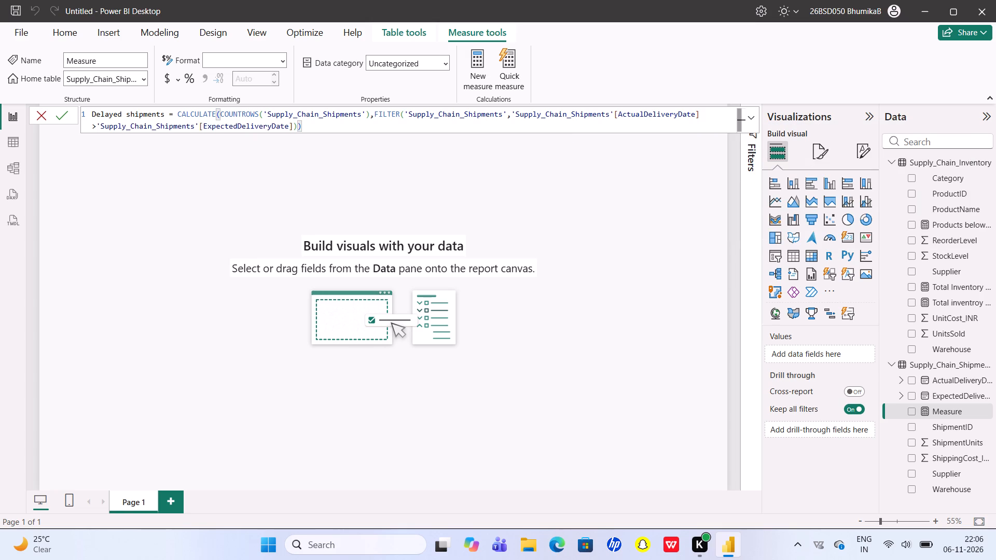
{"action": "key", "text": "Return"}
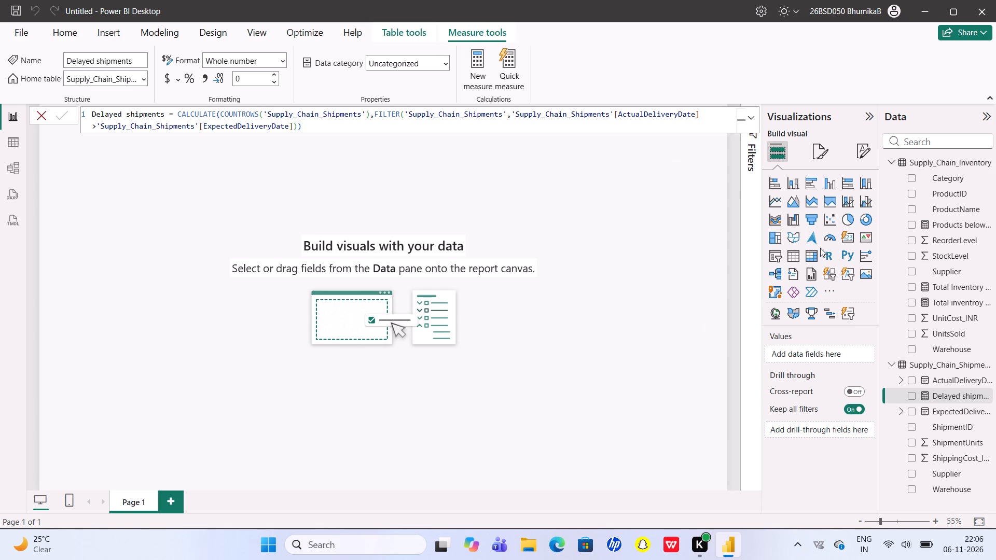
Add an empty card visual, widen it and move it flush against the page's left edge at the top.
{"action": "left_click", "coordinate": [843, 240]}
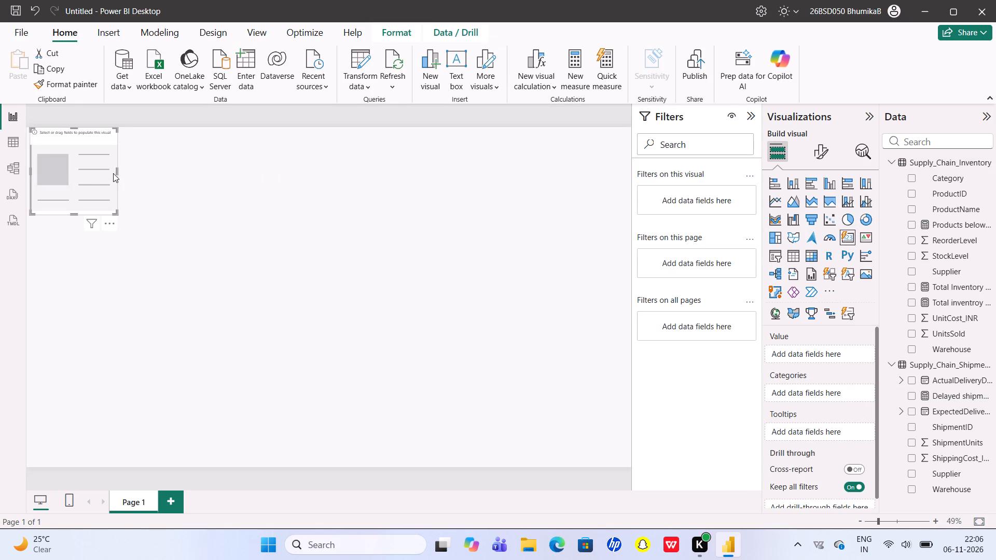
{"action": "left_click_drag", "start_coordinate": [118, 172], "coordinate": [118, 172]}
{"action": "left_click_drag", "start_coordinate": [118, 172], "coordinate": [150, 184]}
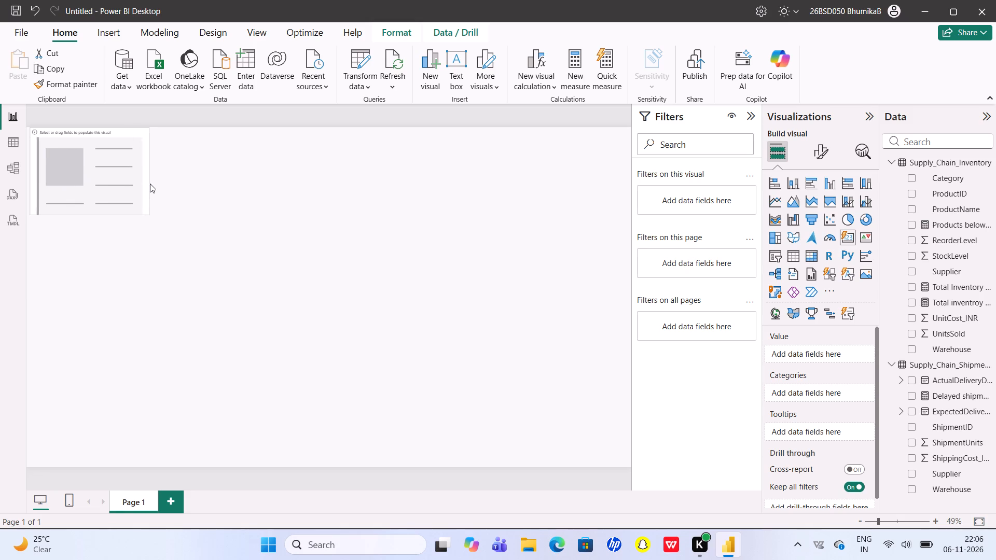
{"action": "left_click_drag", "start_coordinate": [150, 184], "coordinate": [162, 189]}
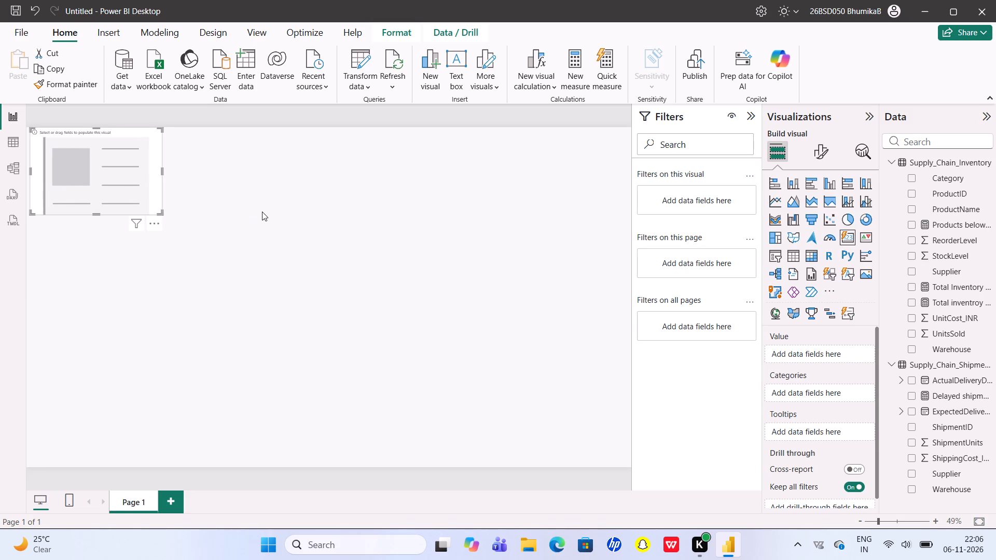
{"action": "left_click", "coordinate": [269, 228]}
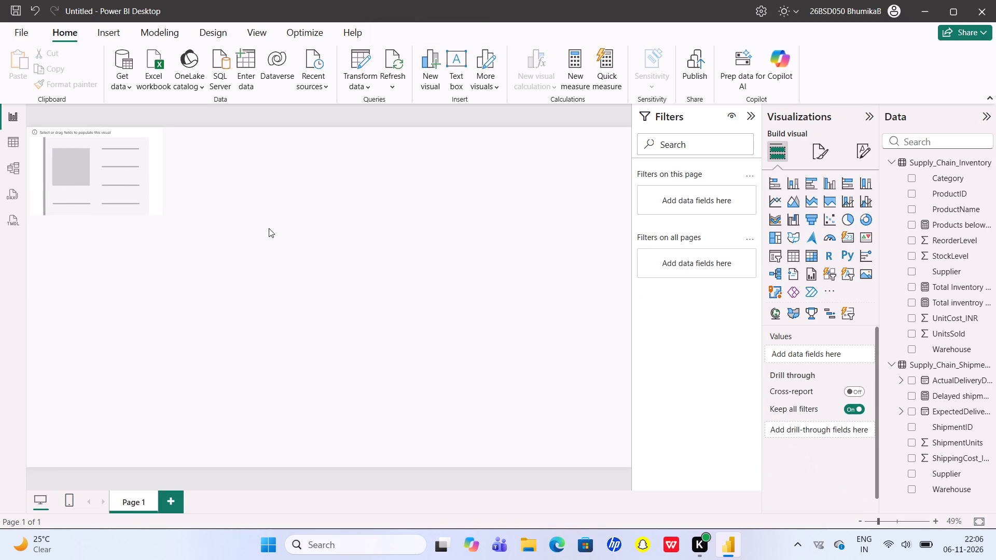
{"action": "double_click", "coordinate": [269, 228]}
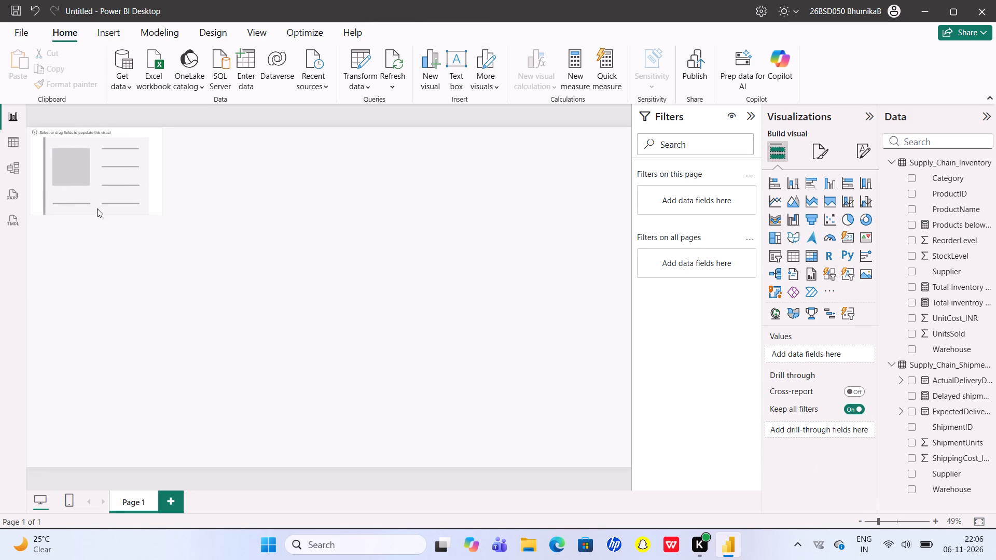
{"action": "left_click", "coordinate": [97, 208]}
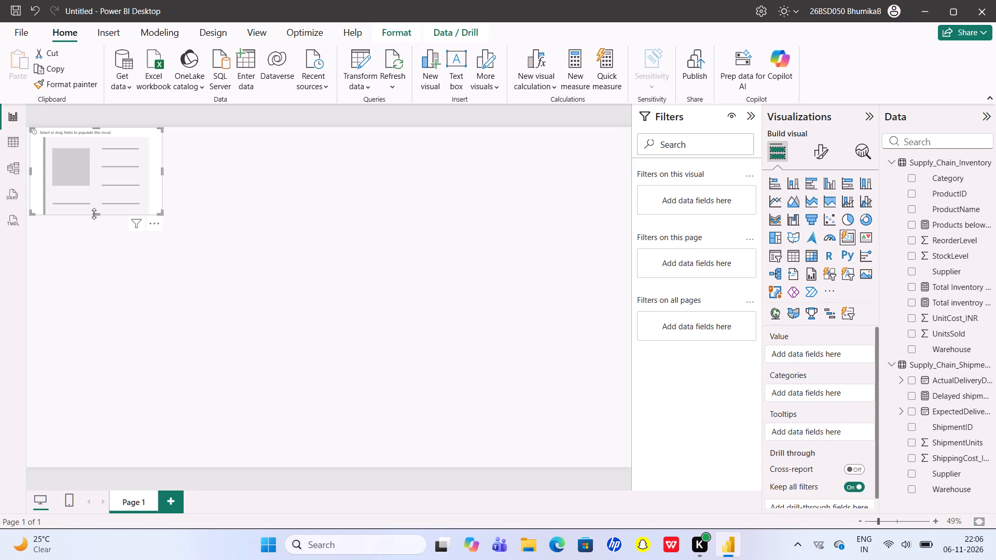
{"action": "left_click_drag", "start_coordinate": [93, 202], "coordinate": [83, 202]}
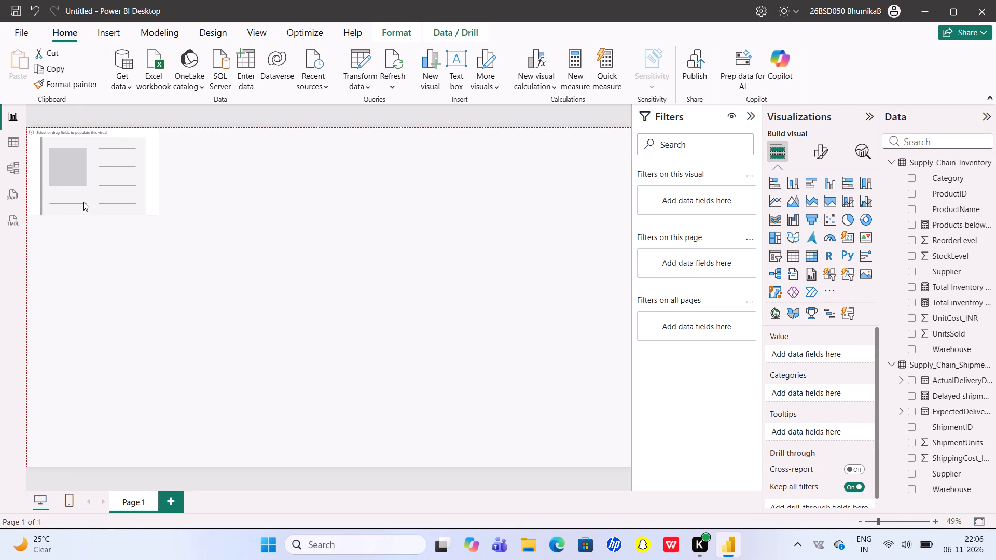
{"action": "left_click_drag", "start_coordinate": [83, 202], "coordinate": [81, 201]}
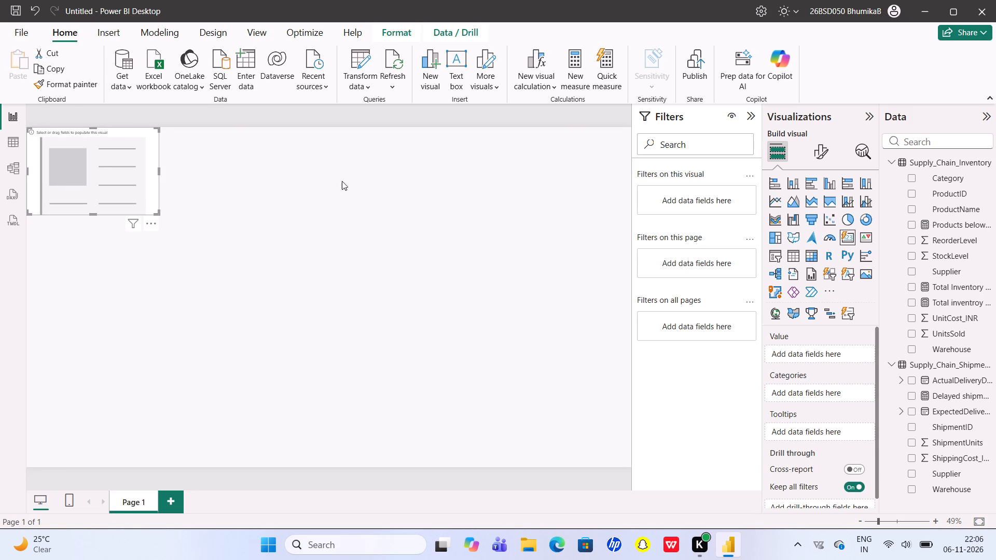
{"action": "left_click", "coordinate": [372, 199]}
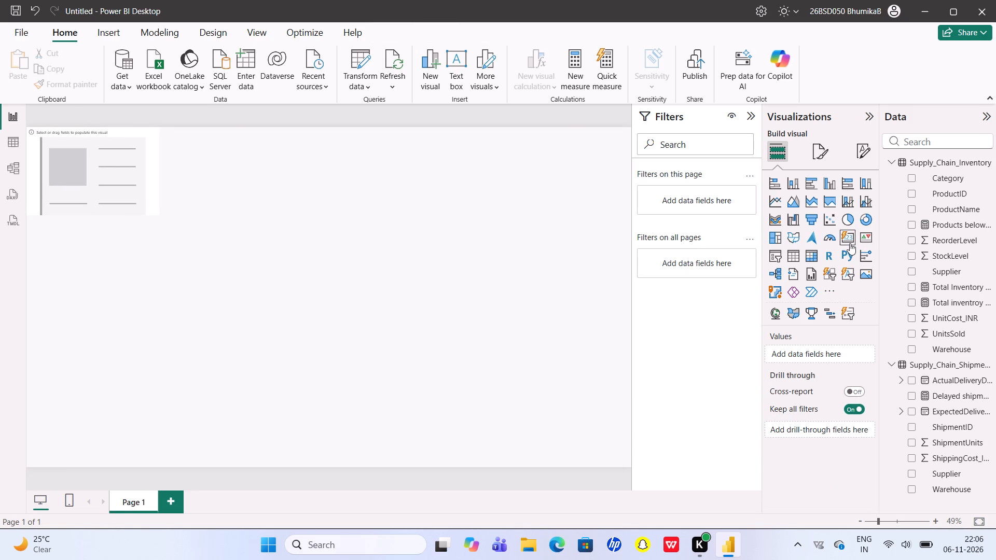
Add a second and a third empty card and line them up in a row beside the first card.
{"action": "left_click", "coordinate": [850, 243]}
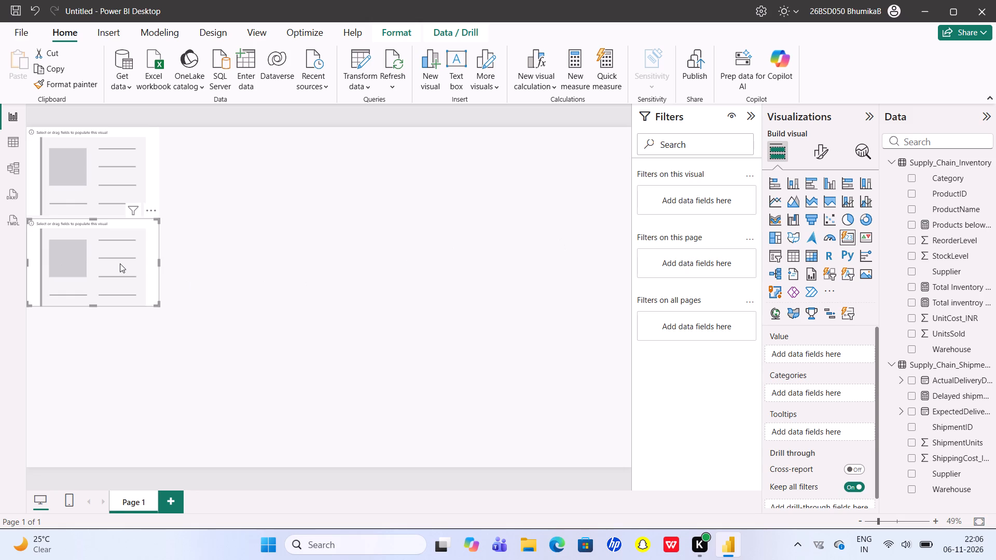
{"action": "left_click_drag", "start_coordinate": [120, 263], "coordinate": [249, 164]}
{"action": "left_click", "coordinate": [386, 192]}
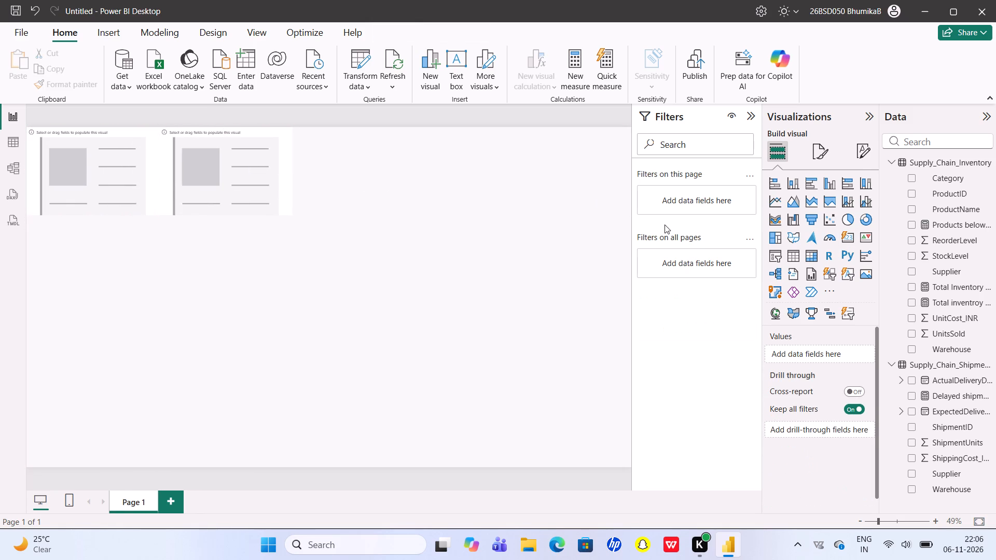
{"action": "left_click", "coordinate": [846, 233]}
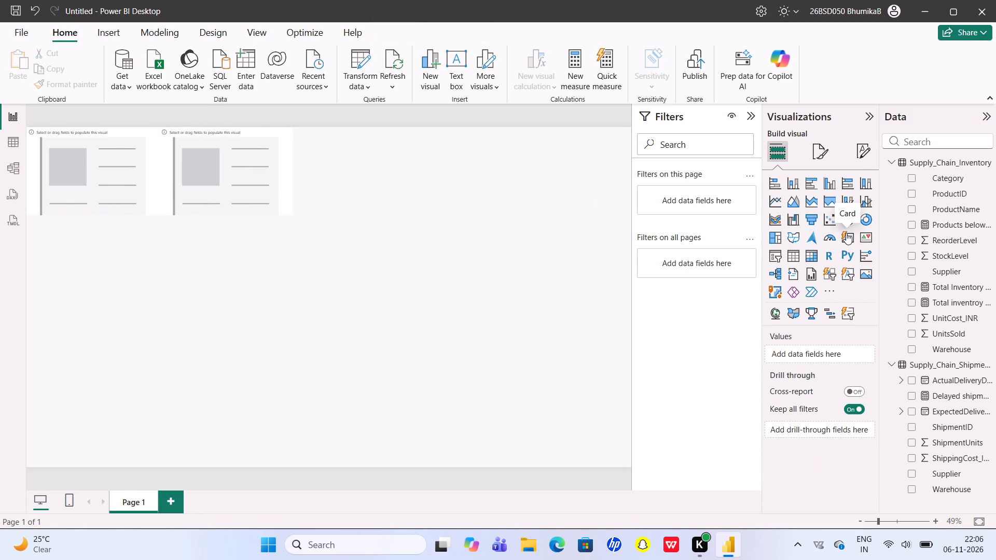
{"action": "left_click_drag", "start_coordinate": [123, 250], "coordinate": [398, 102]}
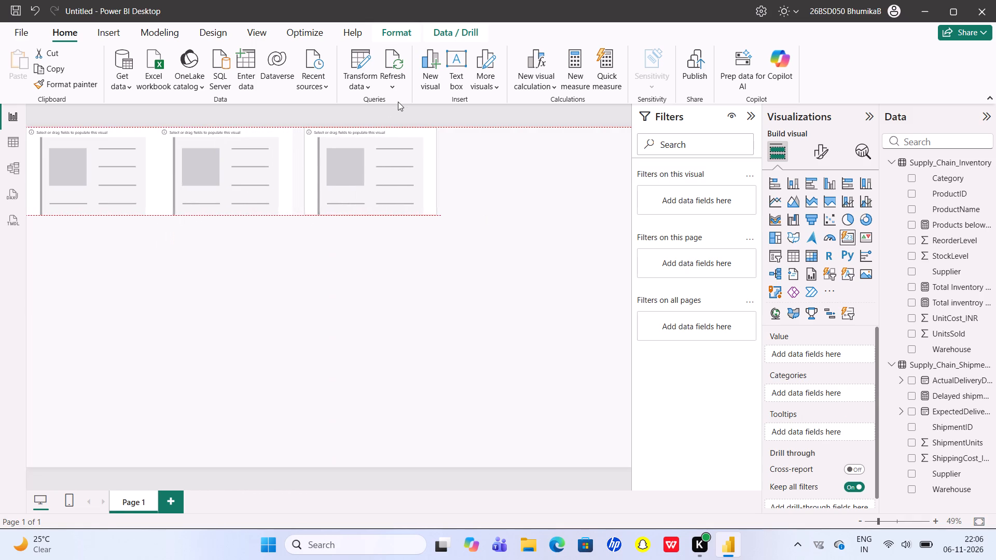
{"action": "left_click_drag", "start_coordinate": [398, 102], "coordinate": [391, 101]}
{"action": "left_click", "coordinate": [364, 295]}
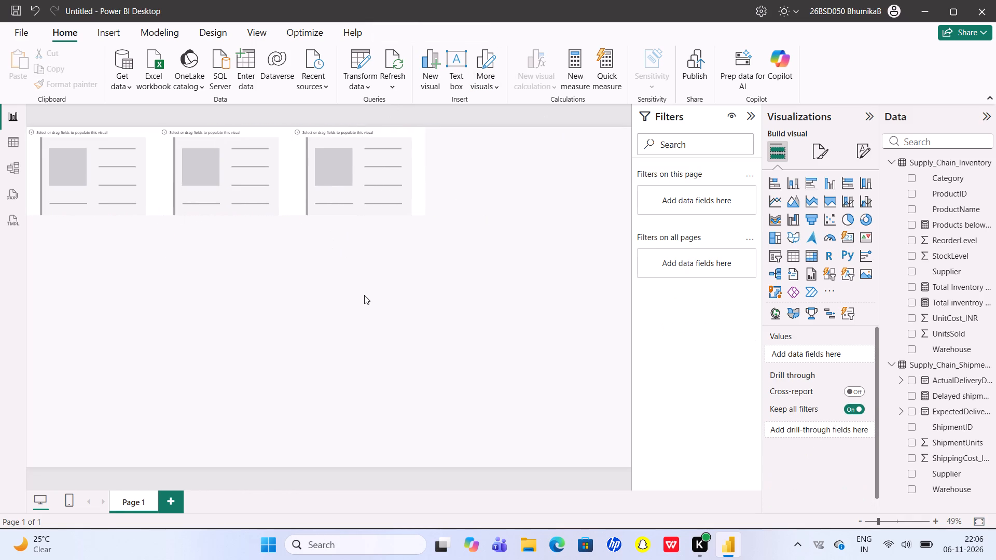
Add a fourth empty card at the end of the row, widen it slightly and move it to the page's right edge.
{"action": "left_click", "coordinate": [847, 242]}
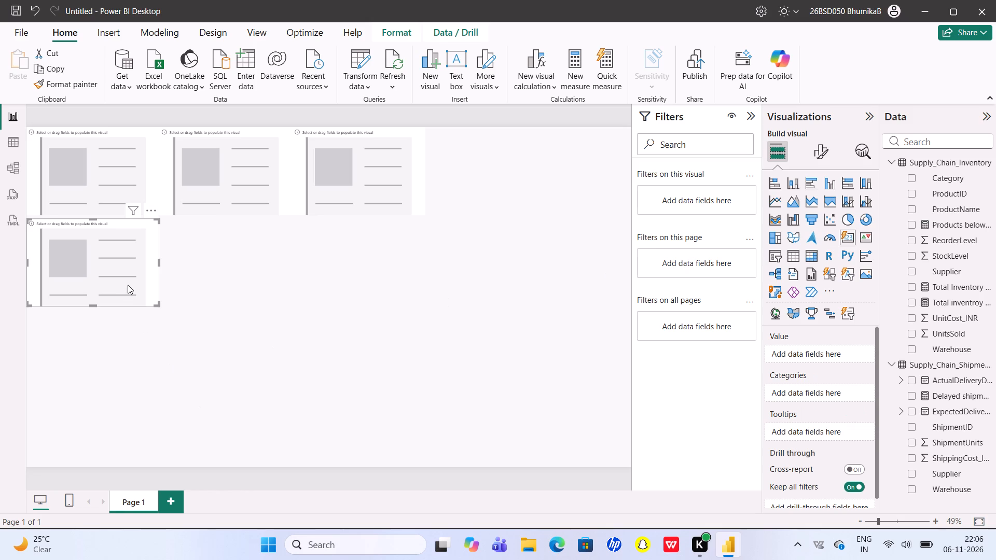
{"action": "left_click_drag", "start_coordinate": [128, 285], "coordinate": [295, 209]}
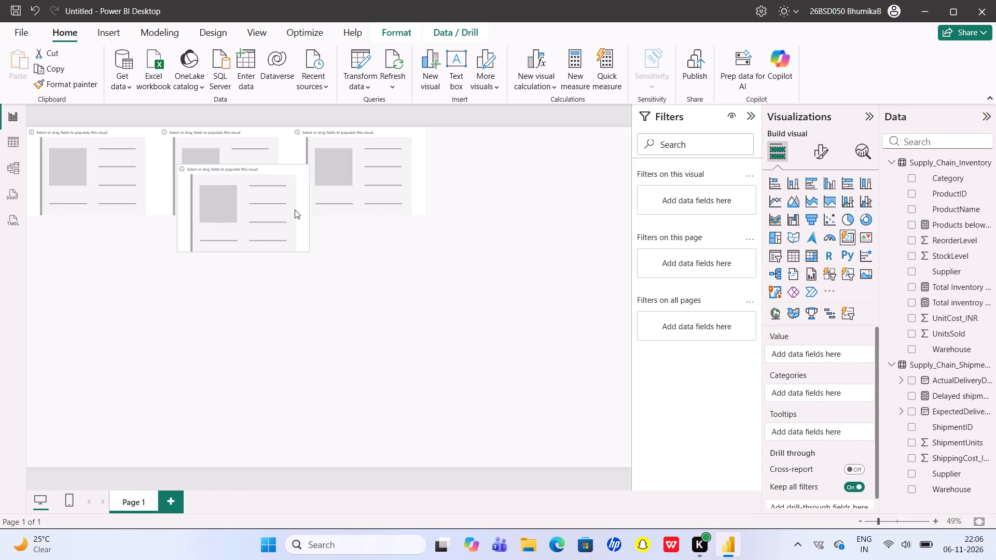
{"action": "left_click_drag", "start_coordinate": [295, 209], "coordinate": [528, 135]}
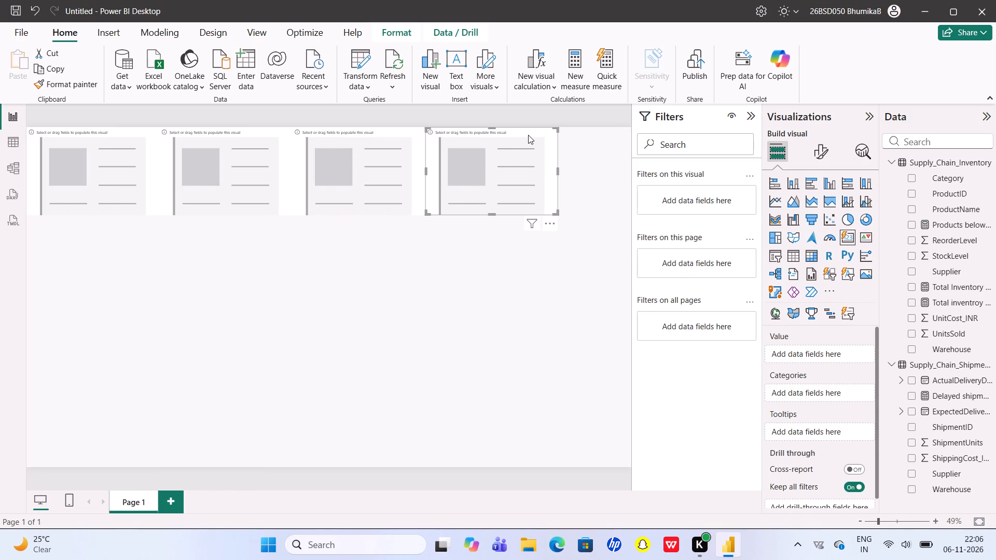
{"action": "left_click_drag", "start_coordinate": [555, 169], "coordinate": [567, 176]}
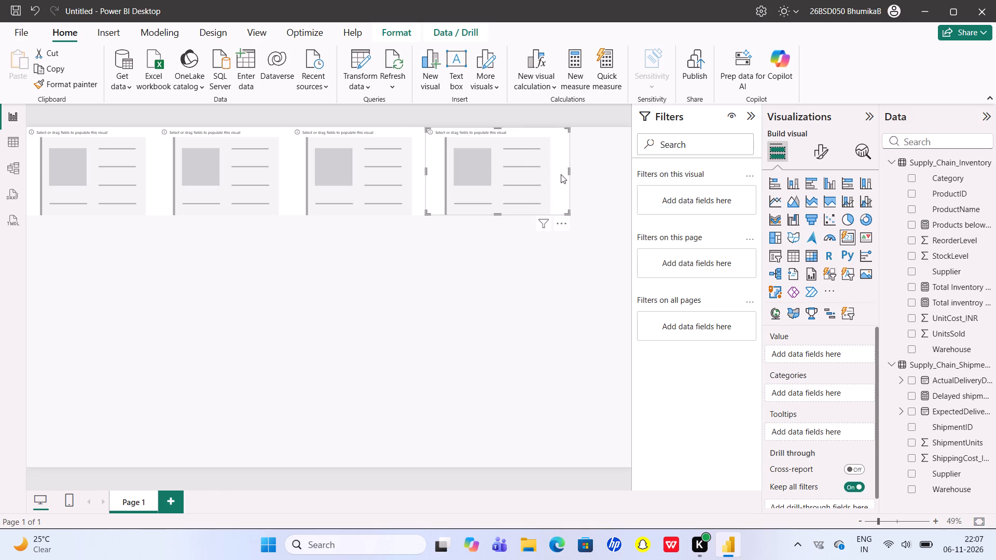
{"action": "left_click_drag", "start_coordinate": [561, 174], "coordinate": [622, 147]}
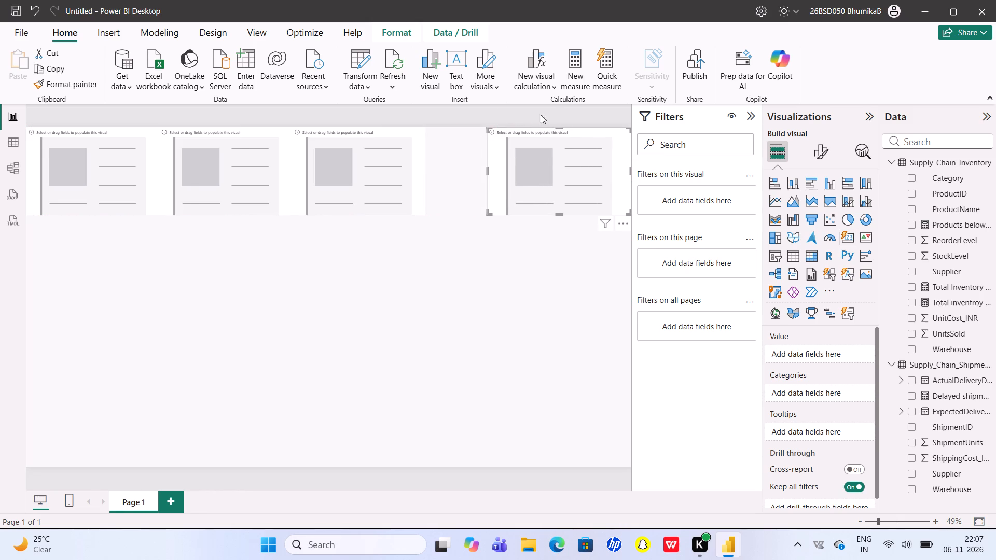
Widen the third card slightly and move it flush against the fourth card.
{"action": "left_click", "coordinate": [423, 174]}
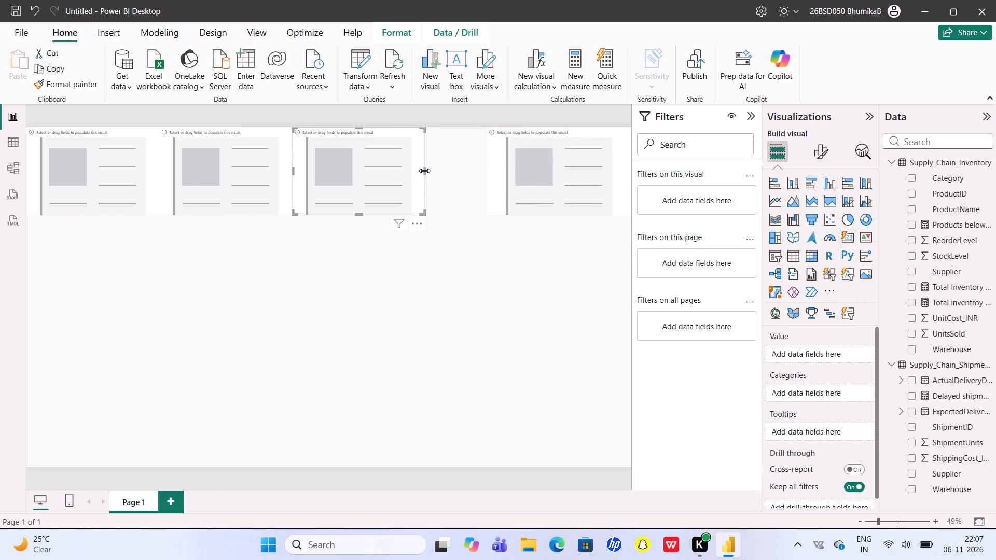
{"action": "left_click_drag", "start_coordinate": [424, 171], "coordinate": [438, 182]}
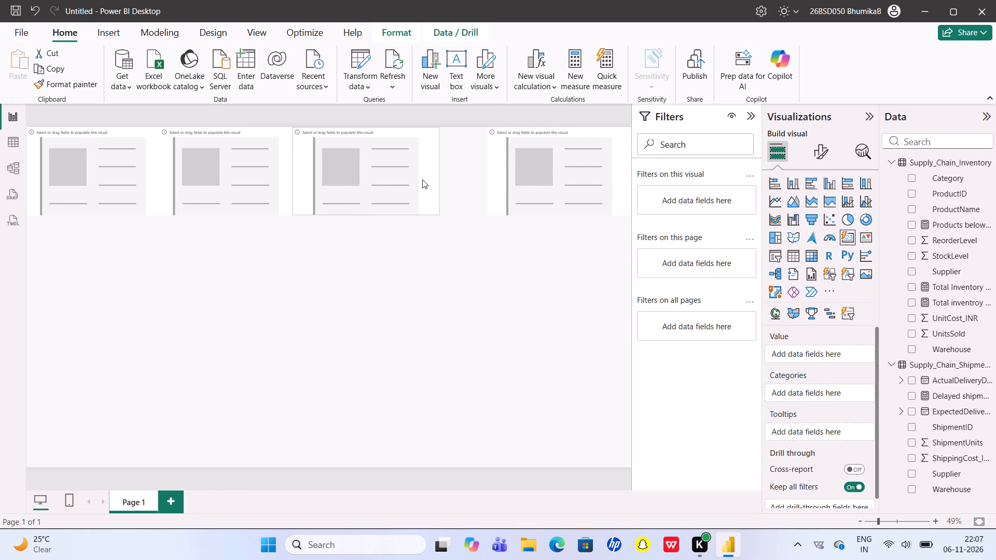
{"action": "left_click_drag", "start_coordinate": [422, 179], "coordinate": [467, 167]}
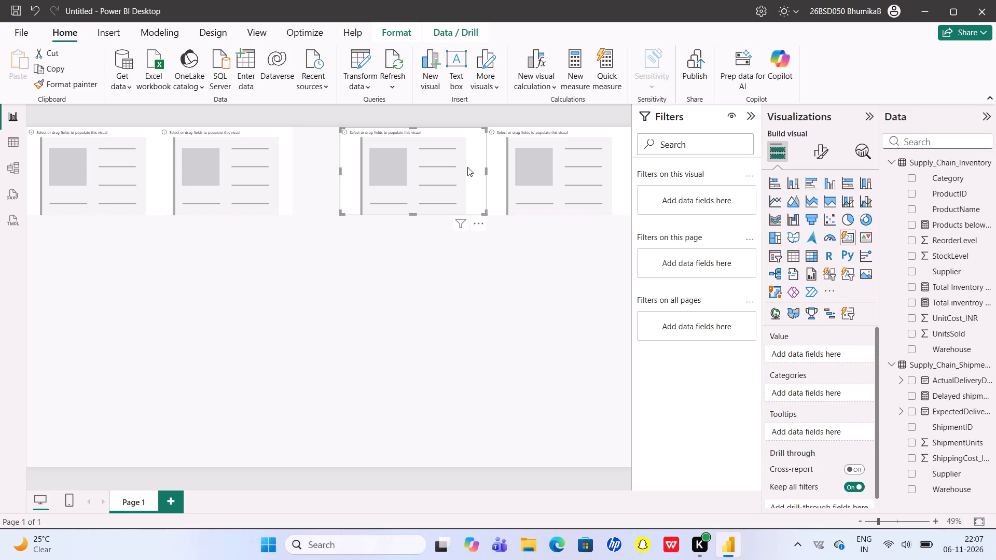
Widen the second card to match the third and shift it towards the third card.
{"action": "left_click", "coordinate": [279, 160]}
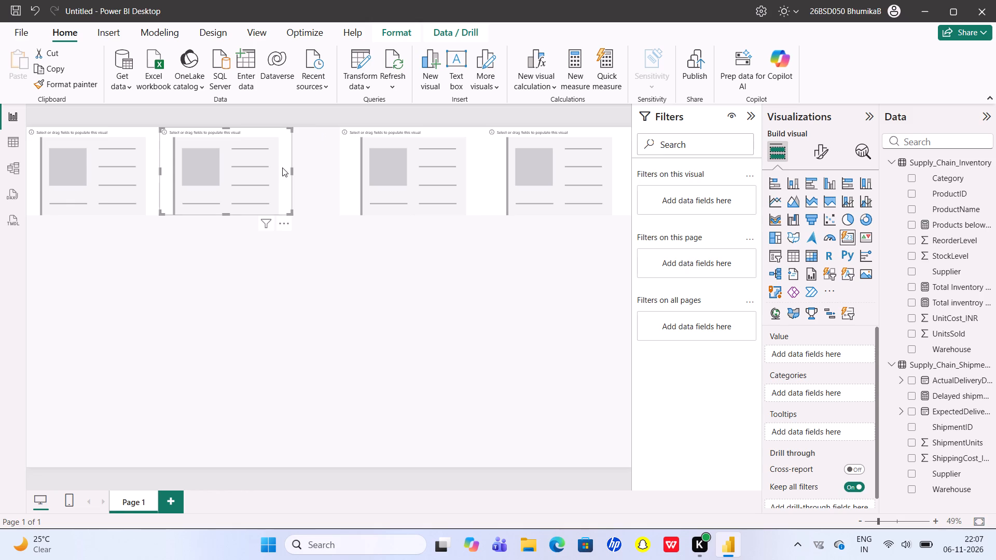
{"action": "right_click_drag", "start_coordinate": [290, 170], "coordinate": [302, 170]}
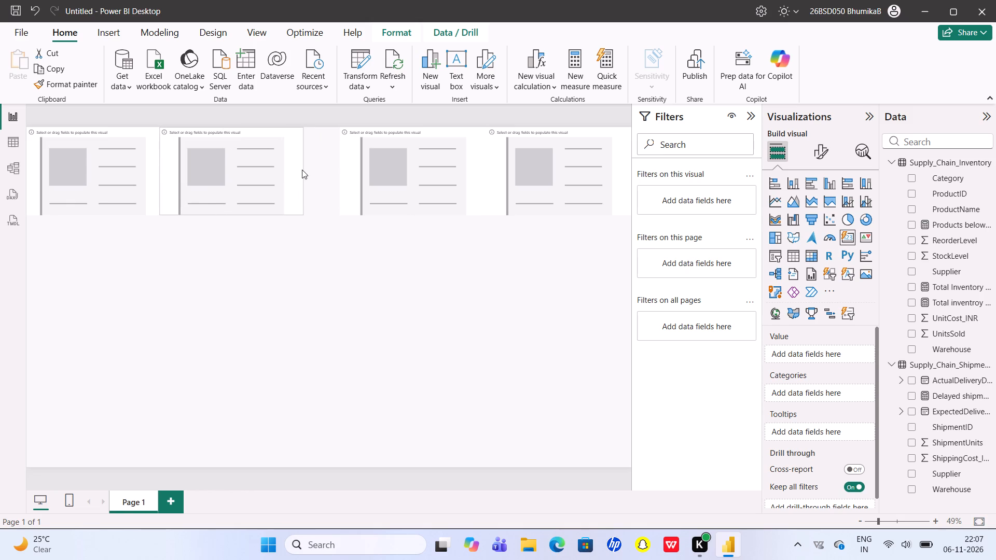
{"action": "right_click_drag", "start_coordinate": [302, 170], "coordinate": [303, 170]}
{"action": "right_click", "coordinate": [303, 170]}
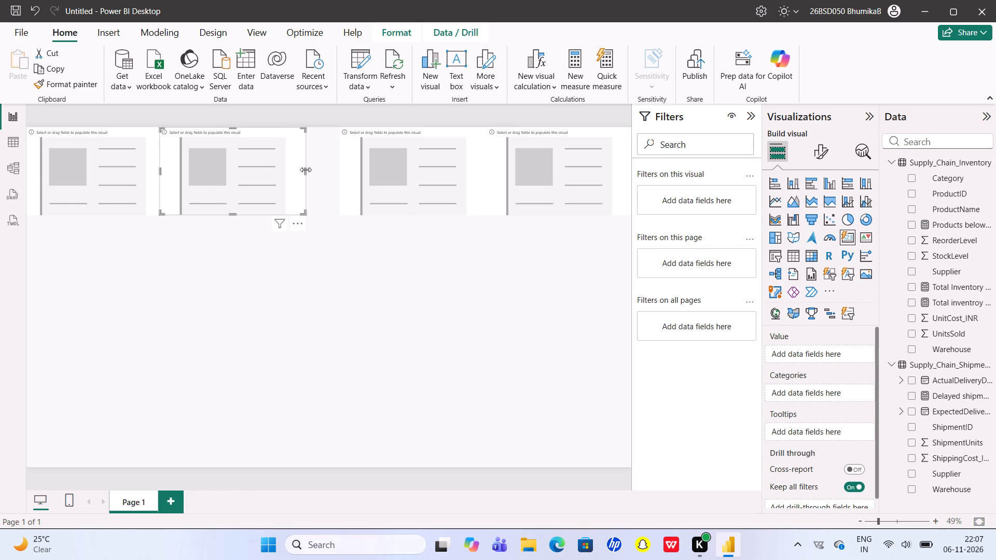
{"action": "left_click_drag", "start_coordinate": [270, 162], "coordinate": [286, 162]}
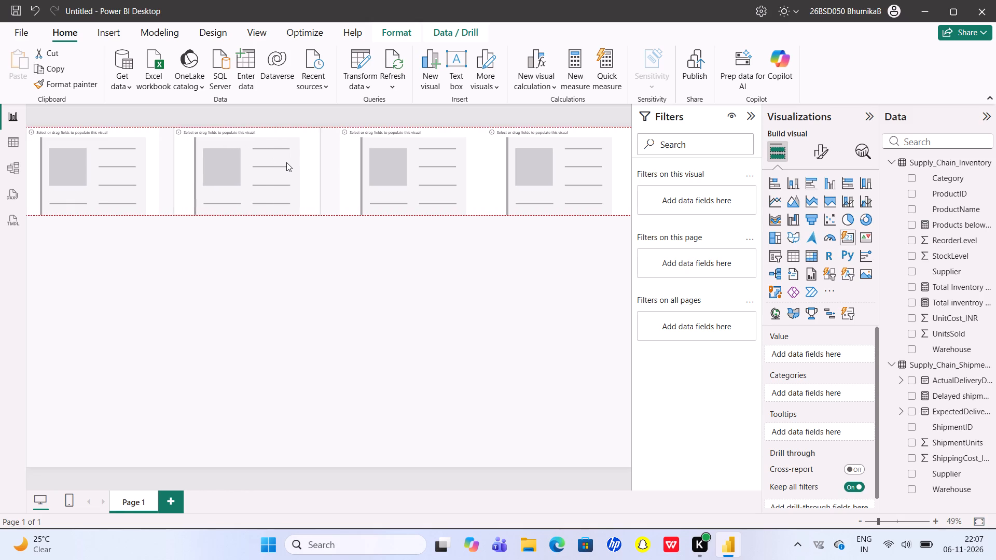
{"action": "left_click_drag", "start_coordinate": [286, 162], "coordinate": [298, 162]}
Widen the first card to nearly fill the gap before the second card.
{"action": "left_click", "coordinate": [135, 161]}
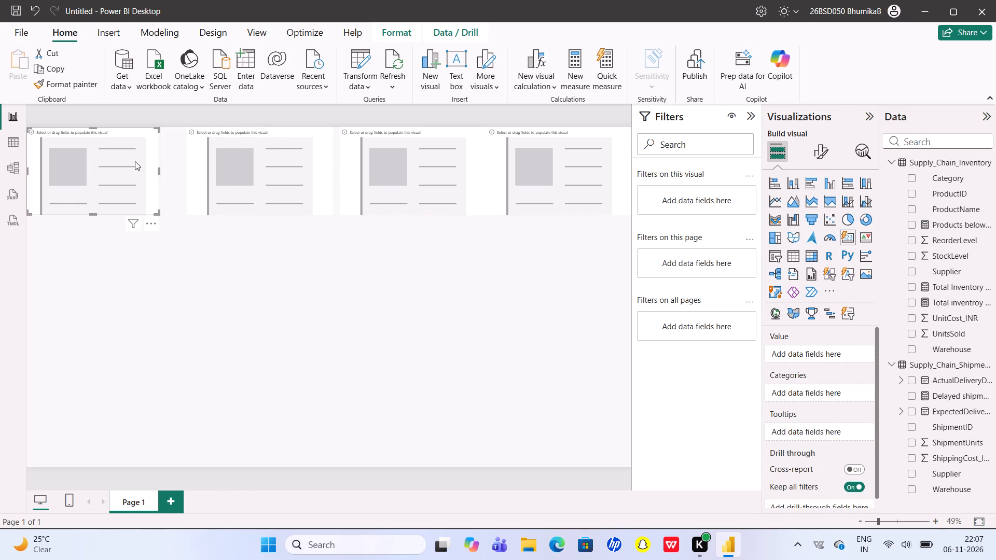
{"action": "left_click_drag", "start_coordinate": [159, 169], "coordinate": [160, 172]}
{"action": "left_click_drag", "start_coordinate": [160, 172], "coordinate": [178, 175]}
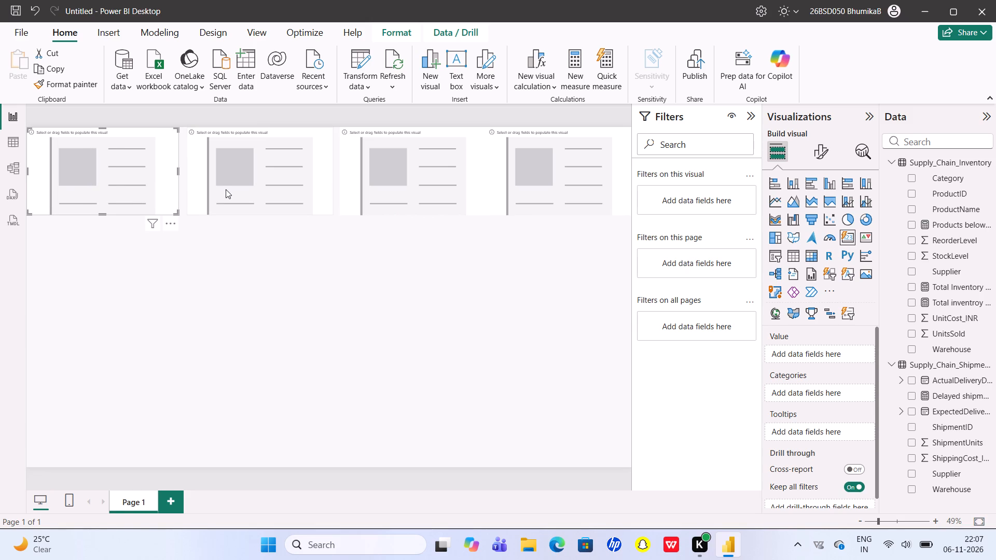
Move the second card flush against the first card, keeping it aligned with the top of the row.
{"action": "left_click", "coordinate": [226, 189]}
{"action": "right_click_drag", "start_coordinate": [226, 189], "coordinate": [218, 192]}
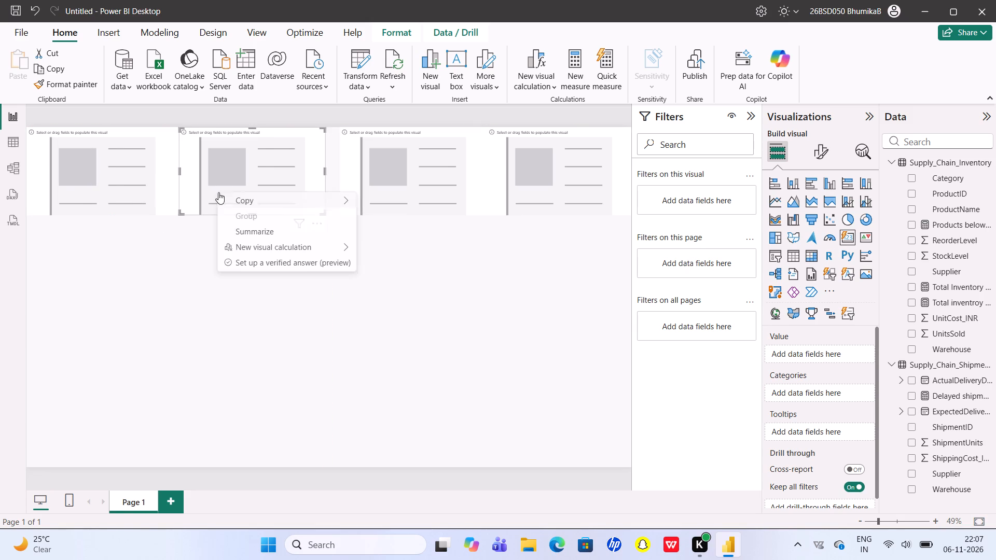
{"action": "left_click", "coordinate": [365, 176]}
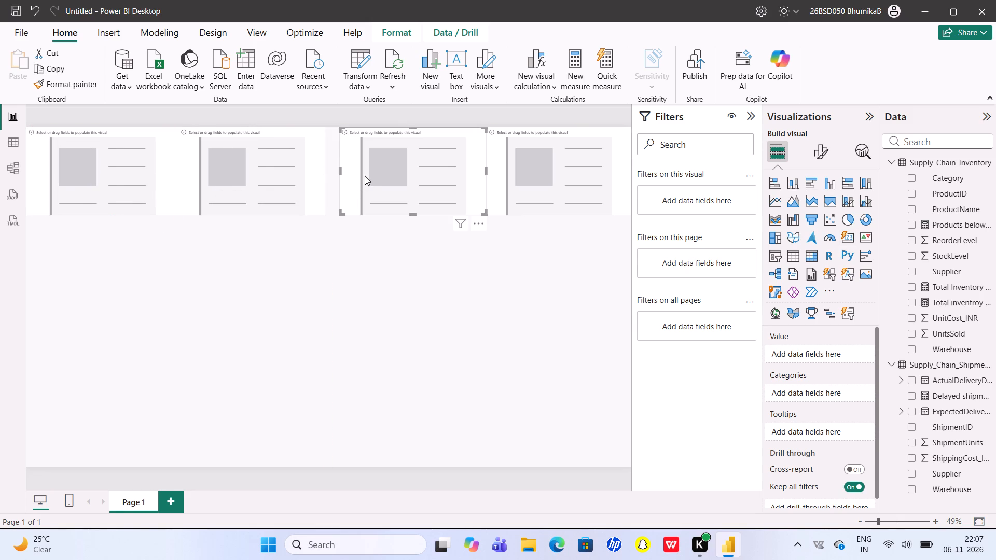
{"action": "left_click", "coordinate": [321, 177]}
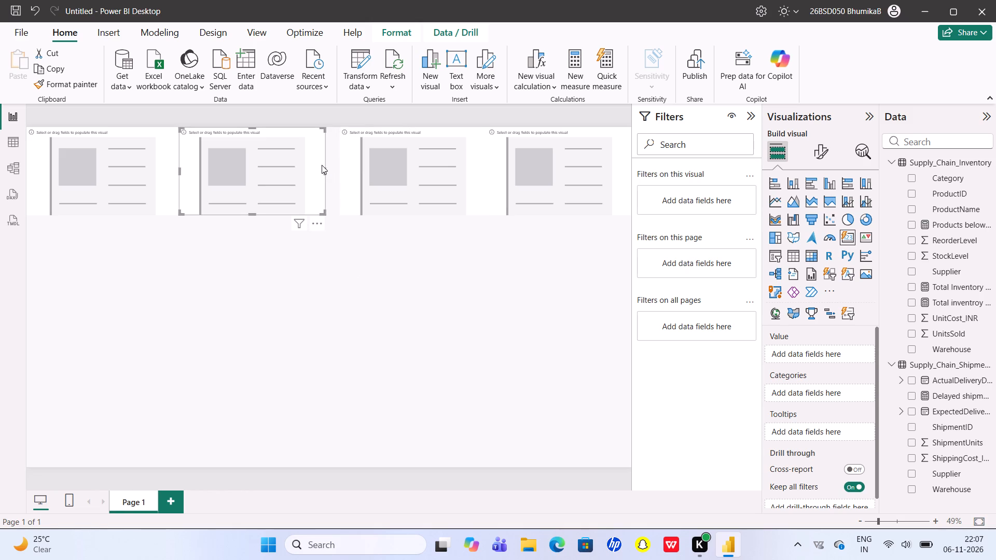
{"action": "right_click_drag", "start_coordinate": [322, 165], "coordinate": [326, 165]}
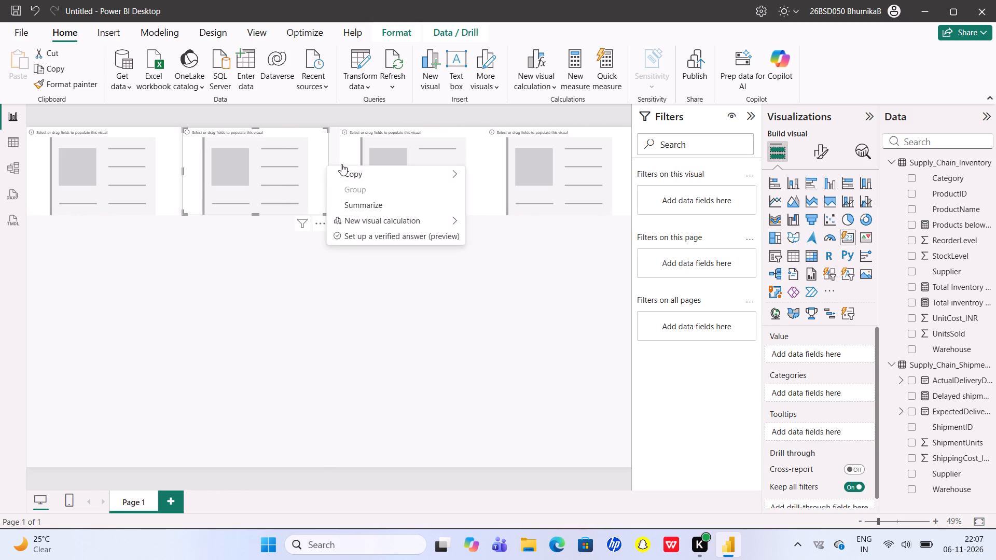
{"action": "left_click_drag", "start_coordinate": [283, 165], "coordinate": [272, 168]}
{"action": "left_click_drag", "start_coordinate": [272, 168], "coordinate": [271, 168]}
{"action": "right_click_drag", "start_coordinate": [271, 168], "coordinate": [265, 173]}
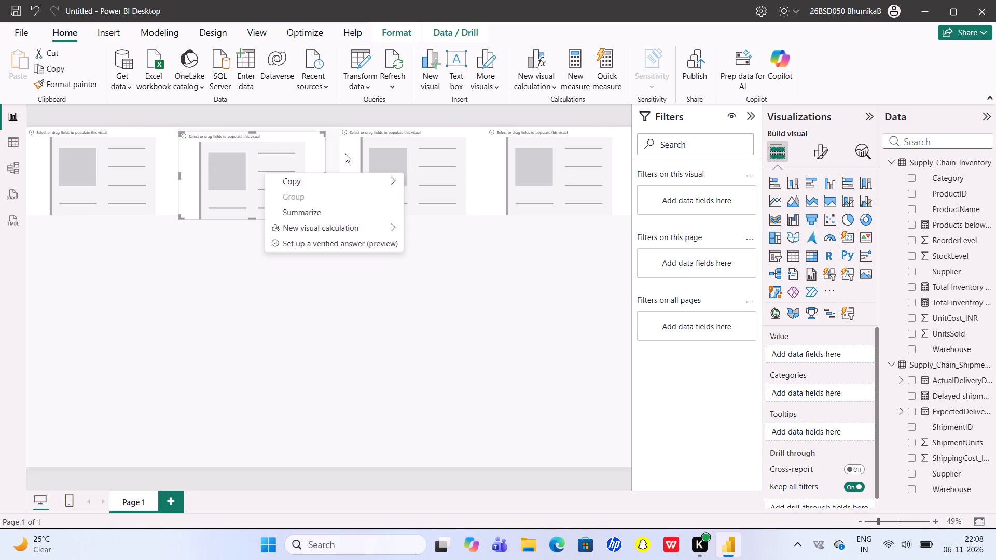
{"action": "left_click_drag", "start_coordinate": [235, 156], "coordinate": [234, 142]}
{"action": "right_click_drag", "start_coordinate": [230, 156], "coordinate": [231, 140]}
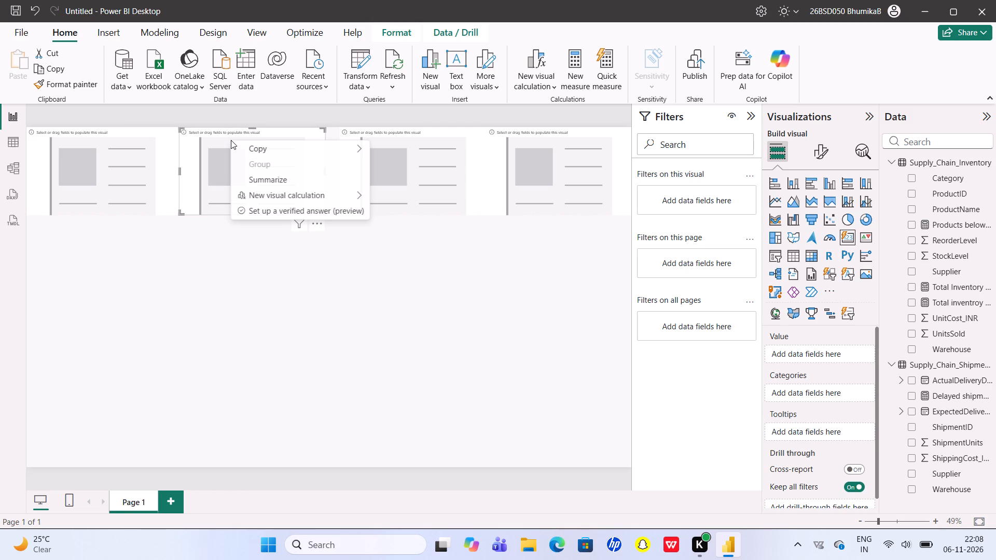
{"action": "left_click", "coordinate": [431, 255]}
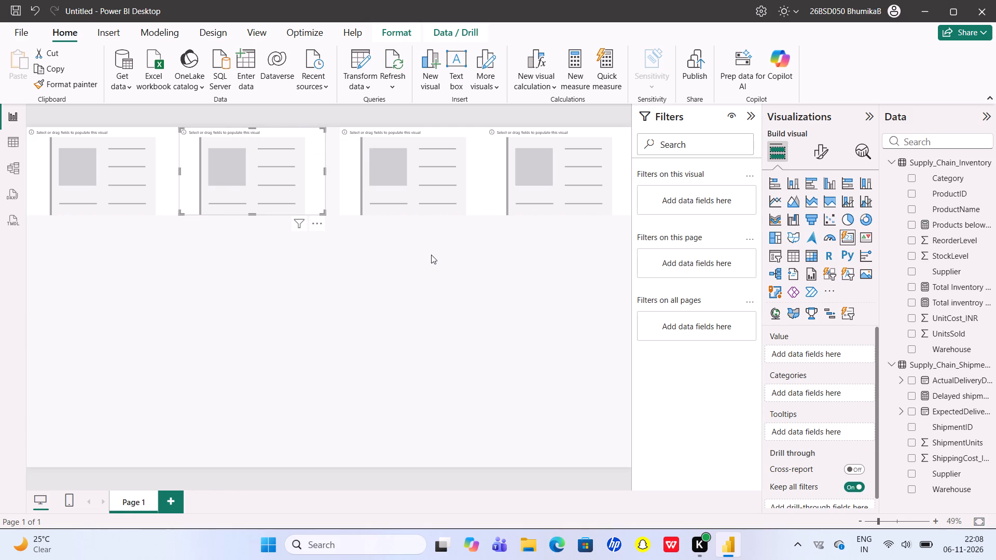
Shift the third card flush against the second and the fourth flush against the third, closing the gaps in the row.
{"action": "left_click_drag", "start_coordinate": [398, 172], "coordinate": [383, 178]}
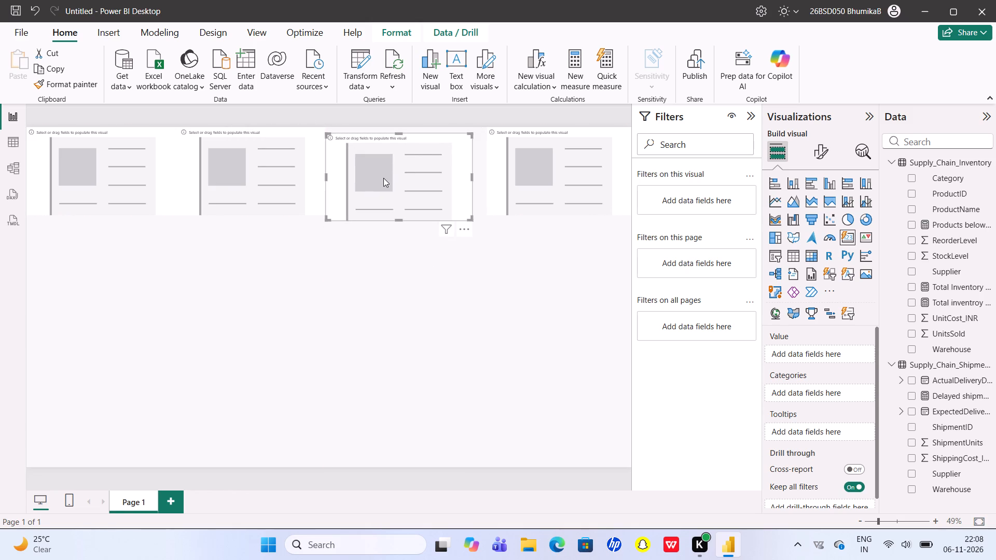
{"action": "right_click_drag", "start_coordinate": [383, 178], "coordinate": [382, 163]}
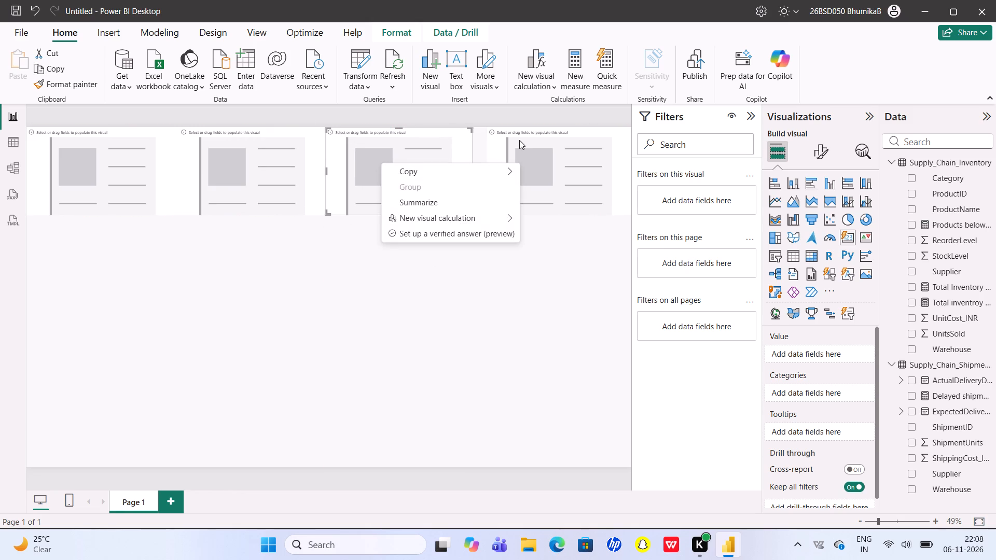
{"action": "left_click_drag", "start_coordinate": [519, 140], "coordinate": [501, 150]}
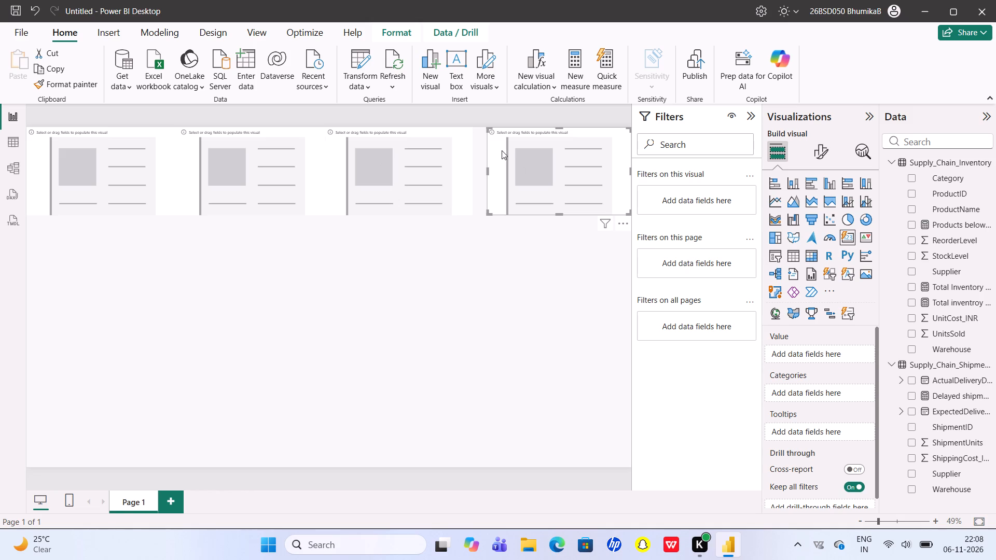
{"action": "right_click_drag", "start_coordinate": [503, 150], "coordinate": [491, 151]}
{"action": "left_click", "coordinate": [488, 427]}
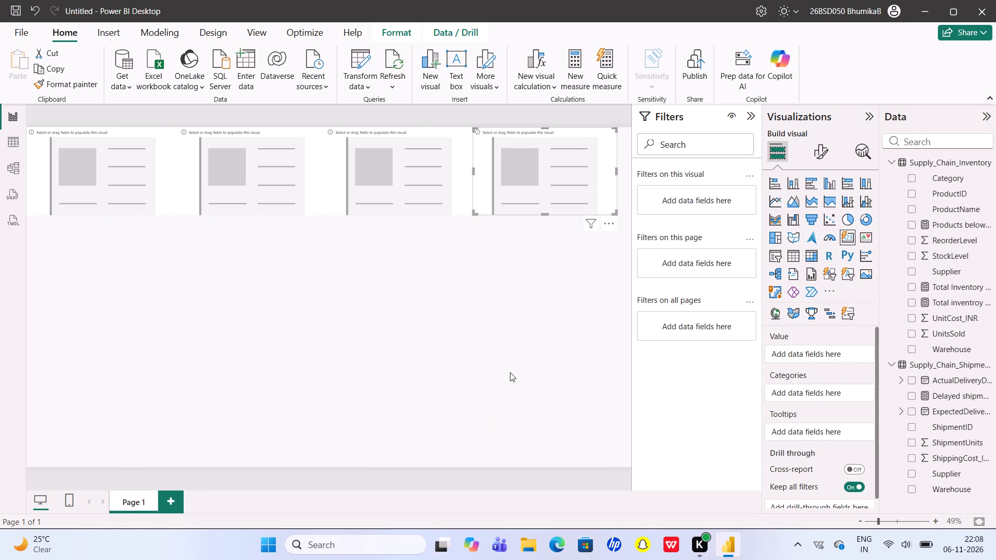
{"action": "left_click", "coordinate": [510, 371]}
Assign the Total Inventory Value measure to the first card and Total inventroy units to the second card.
{"action": "left_click", "coordinate": [149, 206]}
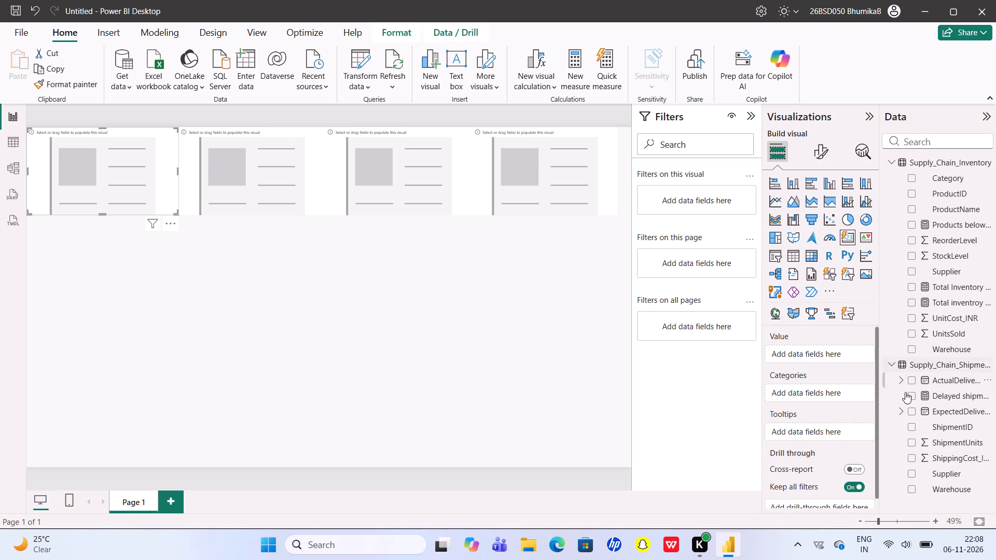
{"action": "left_click", "coordinate": [911, 283]}
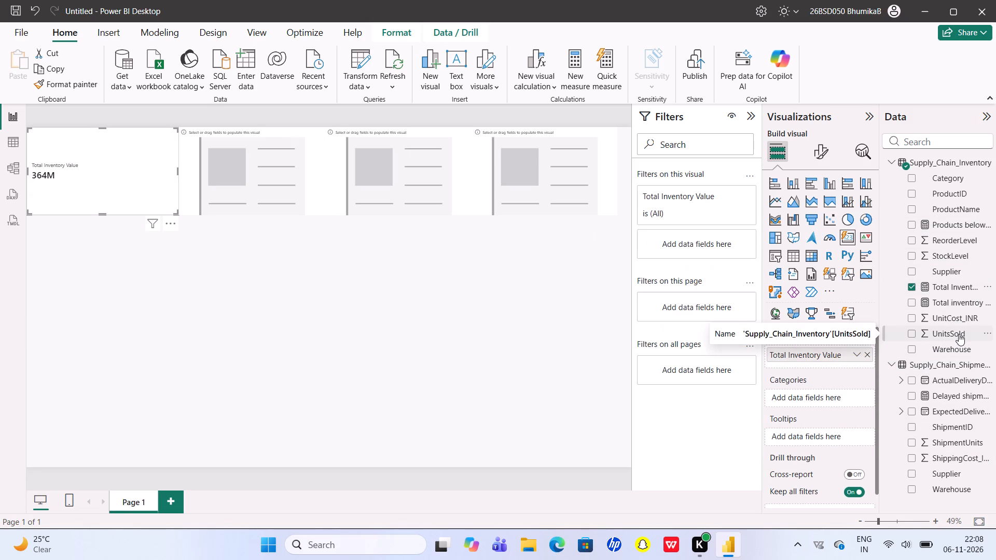
{"action": "left_click", "coordinate": [303, 180]}
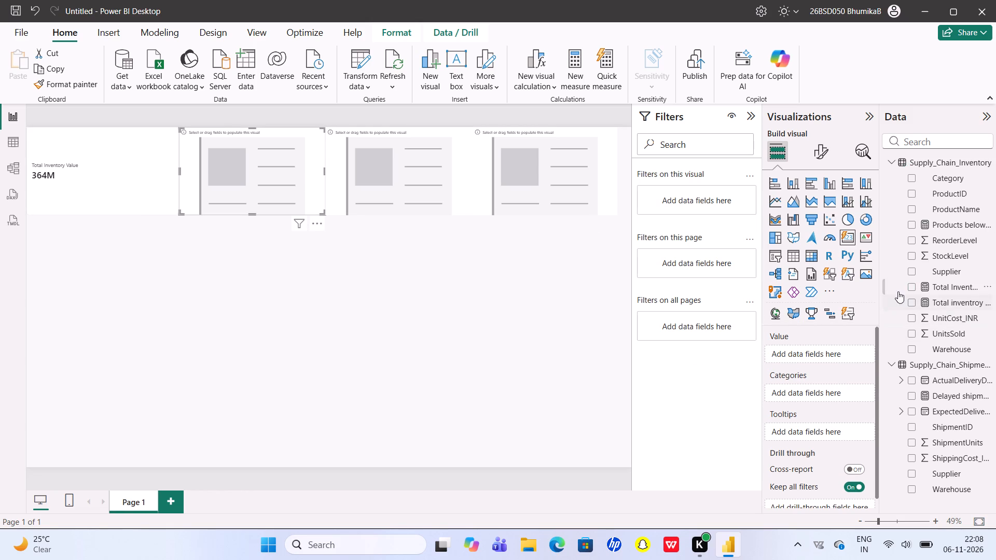
{"action": "left_click", "coordinate": [911, 301]}
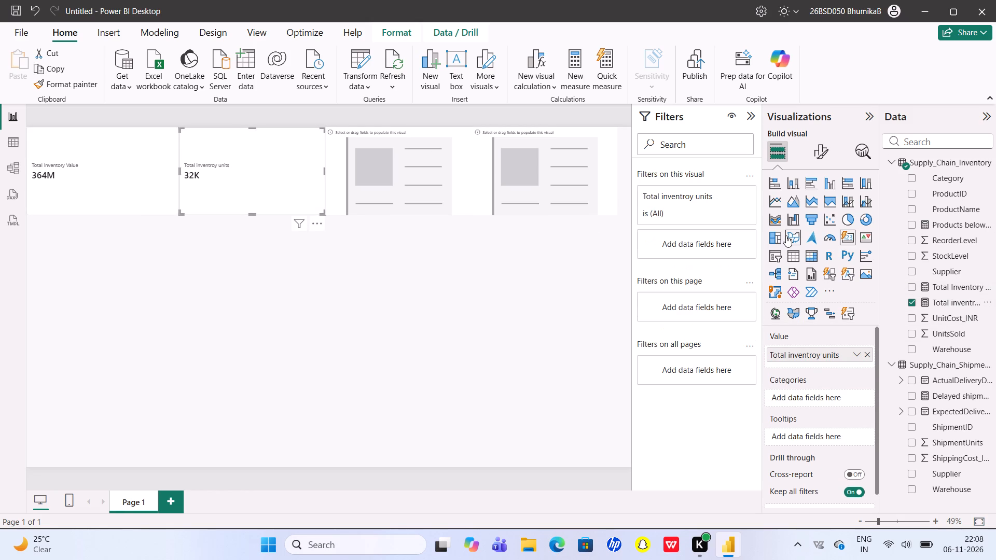
Assign the Products below reorder level measure to the third card and Delayed shipments to the fourth card.
{"action": "left_click", "coordinate": [403, 186]}
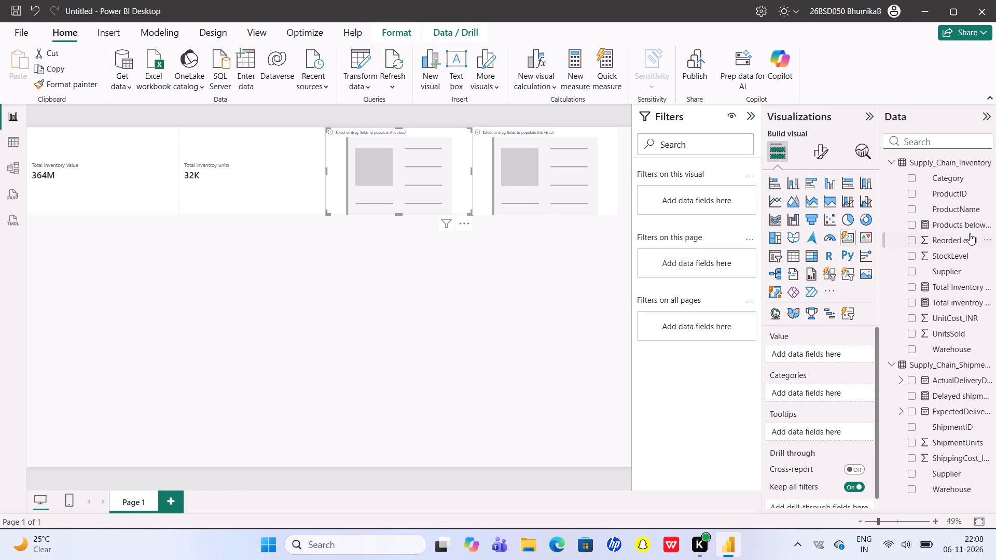
{"action": "left_click", "coordinate": [908, 225]}
{"action": "left_click", "coordinate": [539, 162]}
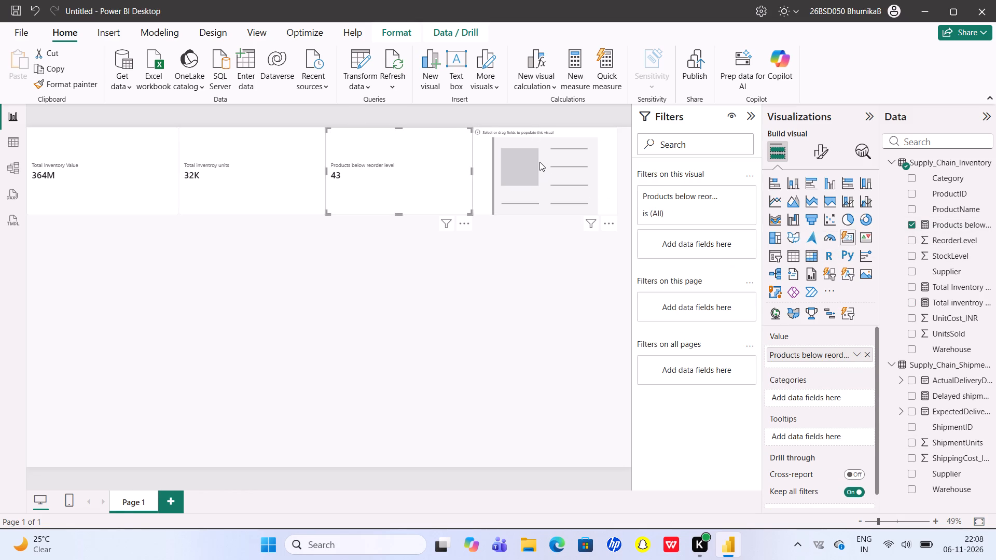
{"action": "left_click", "coordinate": [911, 396]}
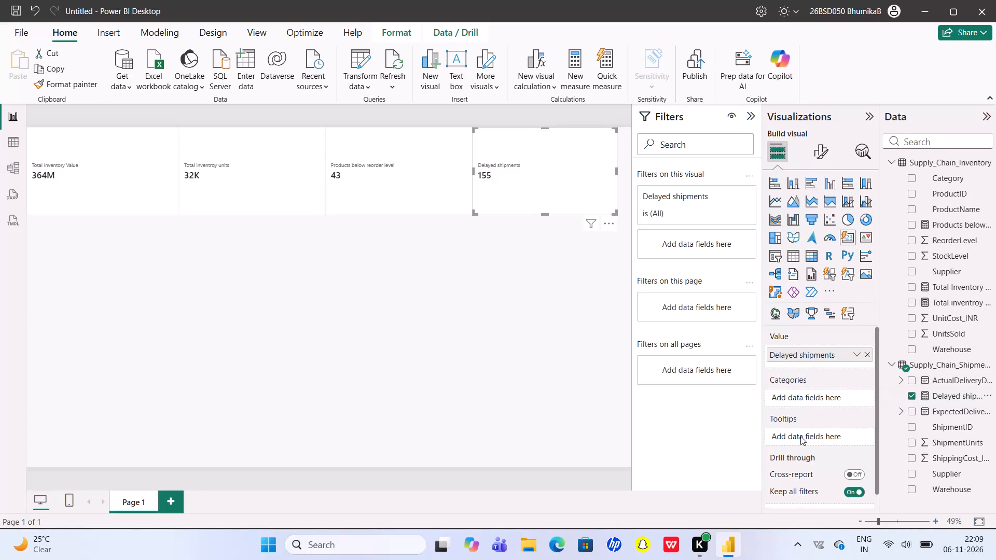
Add an empty treemap below the first card, make it slightly taller and place it directly under that card.
{"action": "left_click", "coordinate": [593, 276]}
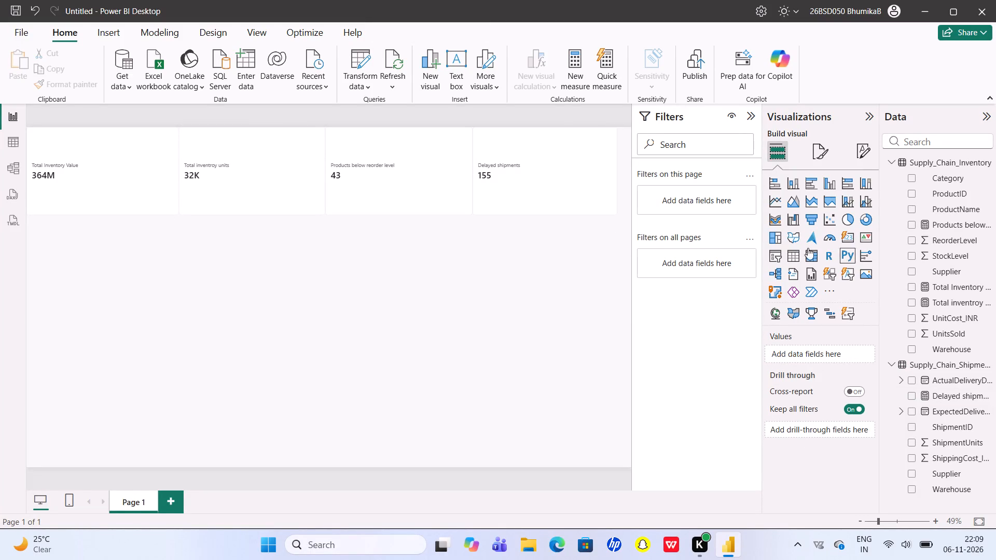
{"action": "left_click", "coordinate": [776, 241]}
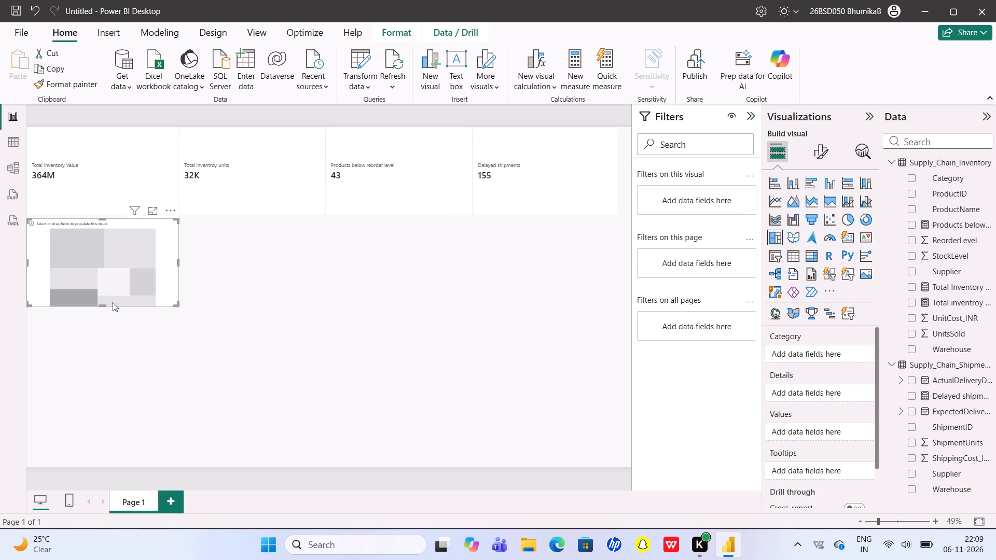
{"action": "left_click", "coordinate": [108, 305]}
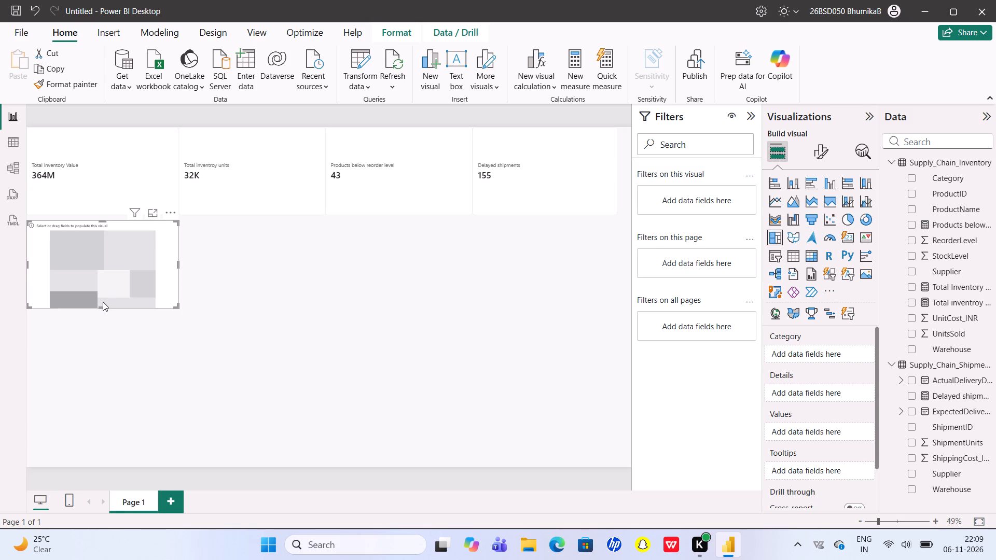
{"action": "left_click_drag", "start_coordinate": [103, 302], "coordinate": [93, 308]}
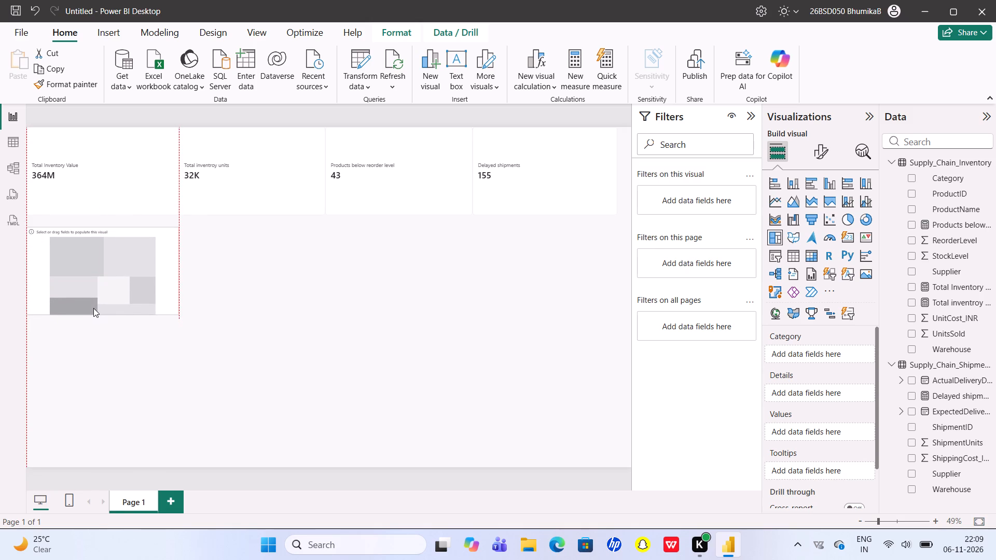
{"action": "left_click_drag", "start_coordinate": [93, 308], "coordinate": [93, 308]}
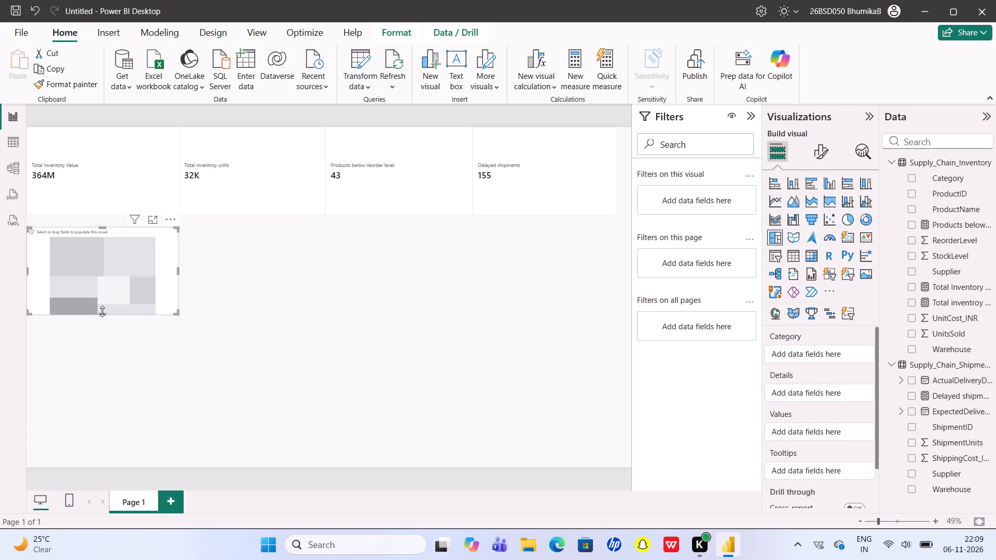
{"action": "right_click_drag", "start_coordinate": [102, 311], "coordinate": [101, 325]}
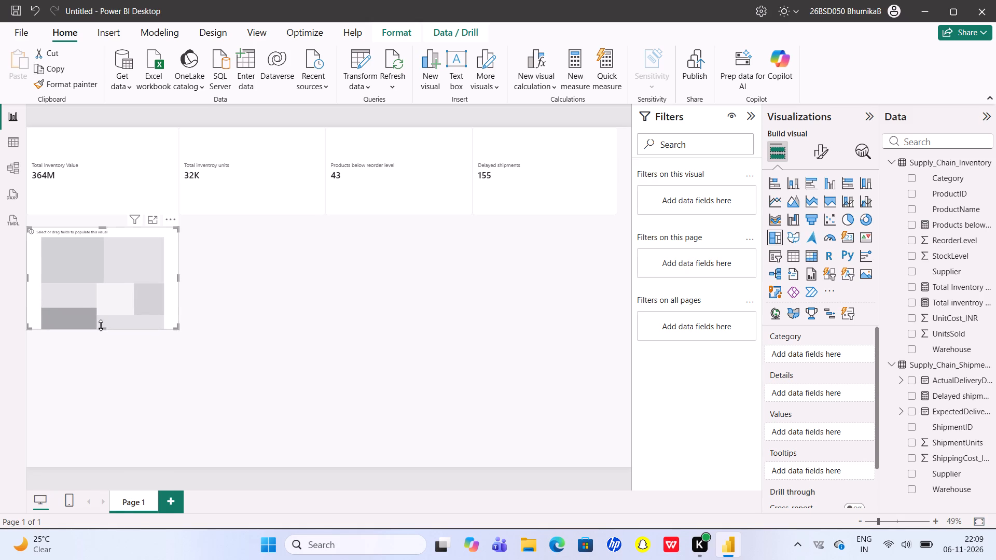
{"action": "right_click_drag", "start_coordinate": [101, 304], "coordinate": [98, 288]}
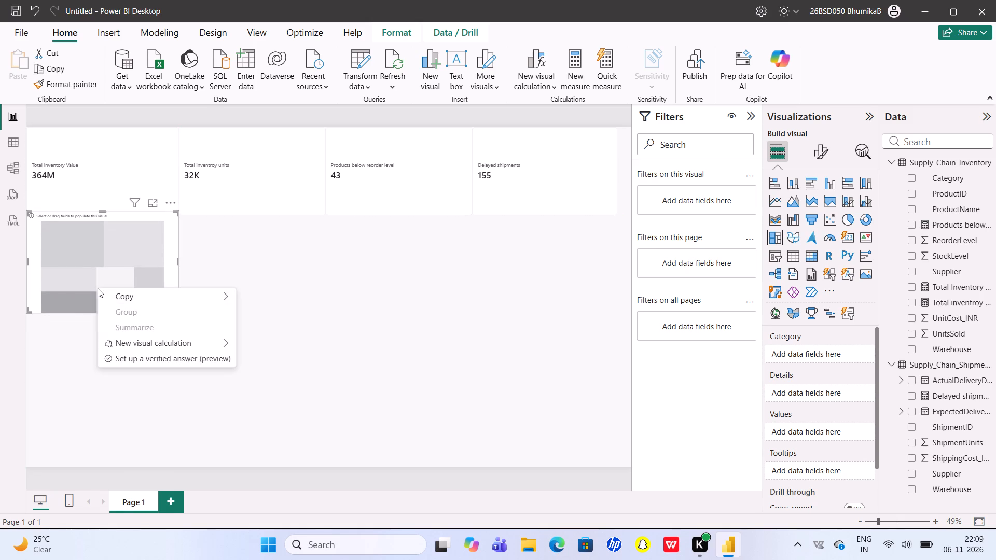
{"action": "left_click_drag", "start_coordinate": [82, 246], "coordinate": [82, 269]}
{"action": "left_click_drag", "start_coordinate": [82, 269], "coordinate": [81, 284]}
{"action": "left_click_drag", "start_coordinate": [80, 298], "coordinate": [77, 303]}
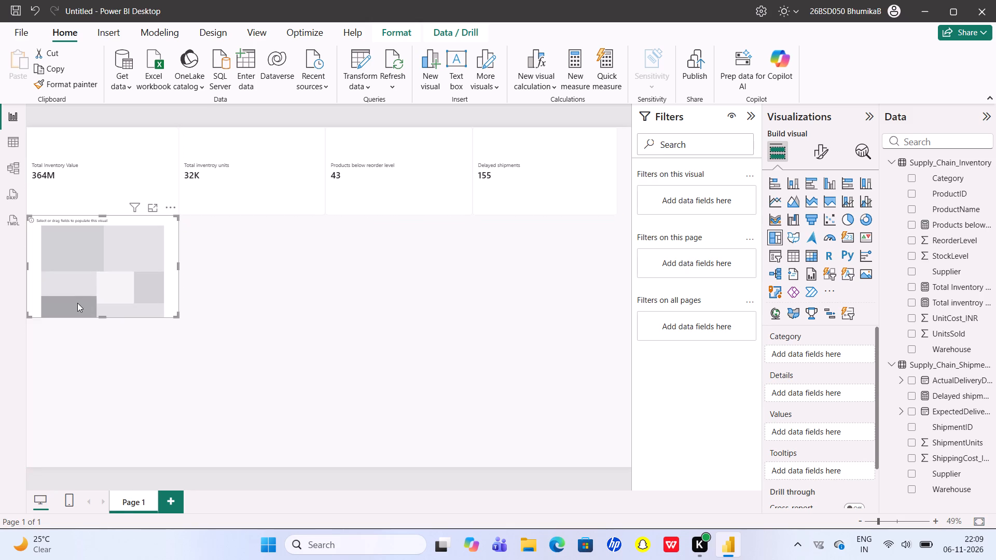
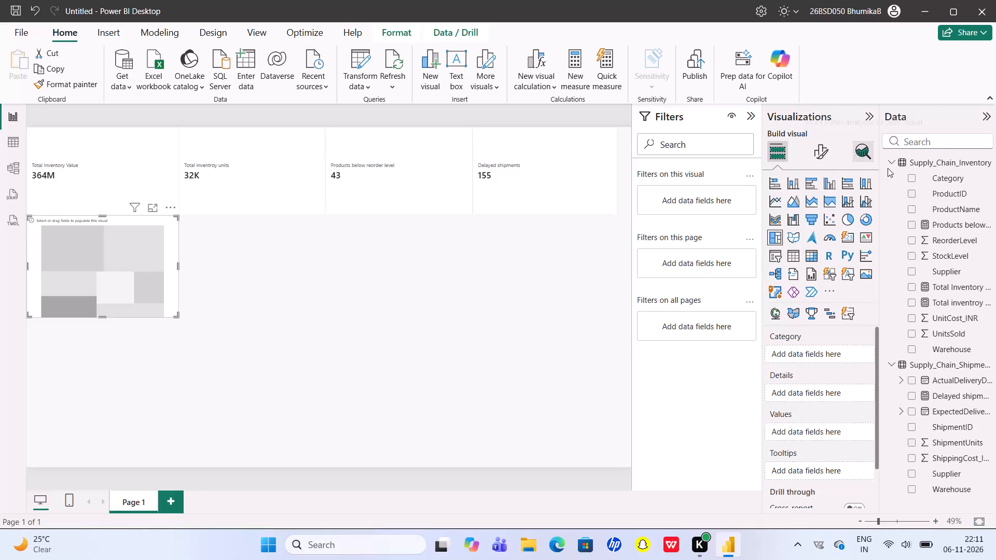
Populate the treemap with the inventory table's Category field as category and the Total inventroy units measure as values.
{"action": "left_click", "coordinate": [914, 171]}
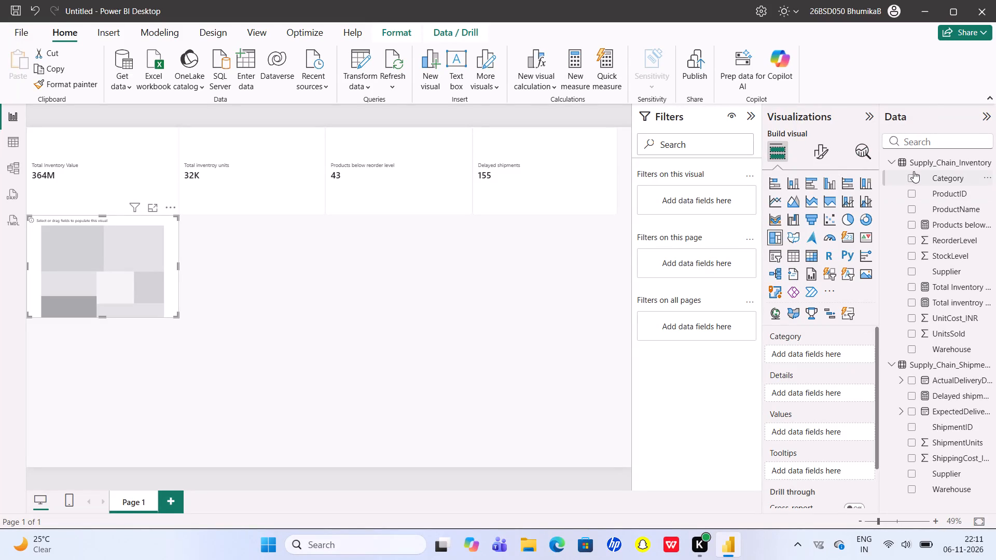
{"action": "left_click", "coordinate": [913, 176]}
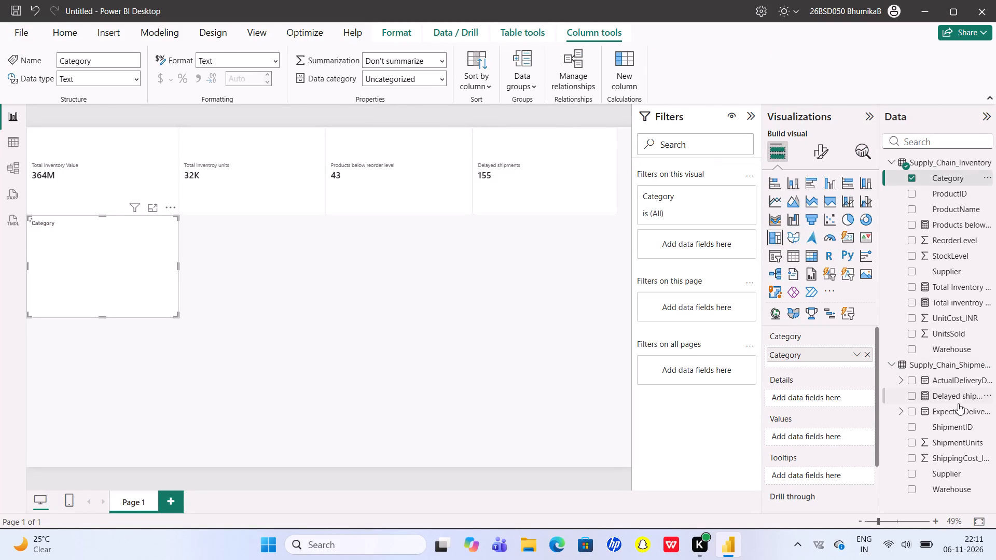
{"action": "left_click", "coordinate": [910, 298]}
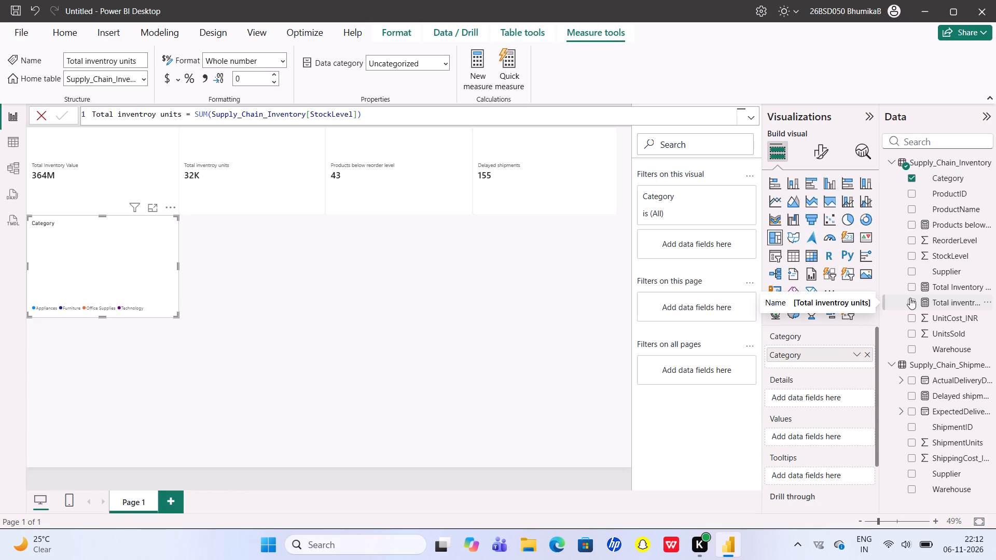
{"action": "left_click", "coordinate": [910, 298]}
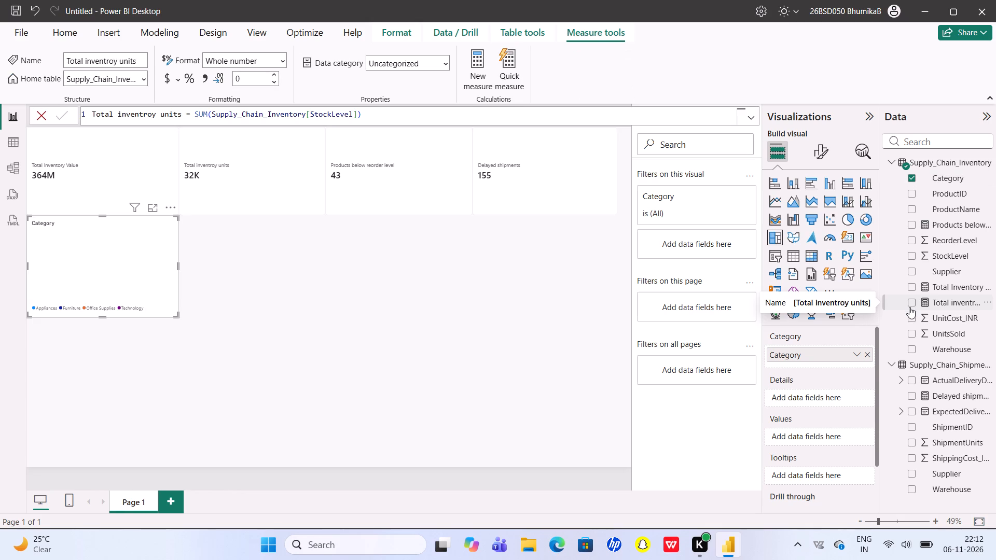
{"action": "left_click", "coordinate": [909, 303]}
{"action": "left_click", "coordinate": [909, 303]}
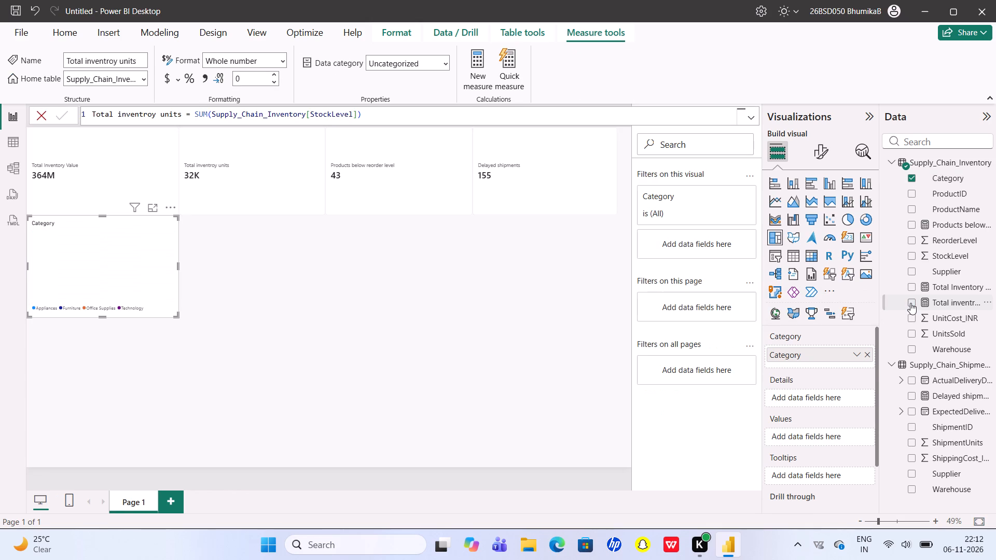
{"action": "left_click", "coordinate": [910, 303]}
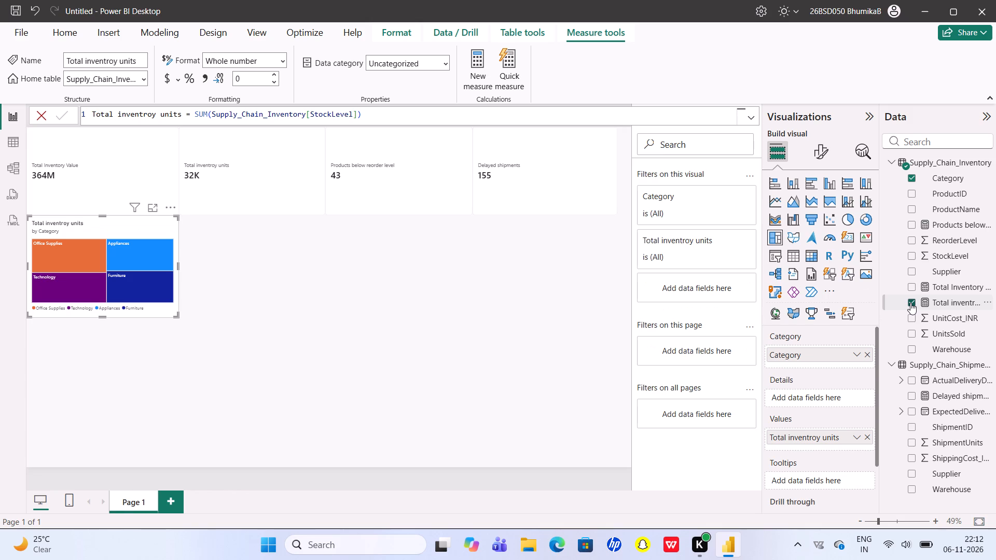
Replace the Total inventroy units measure in the treemap's values with Total Inventory Value.
{"action": "left_click", "coordinate": [911, 286]}
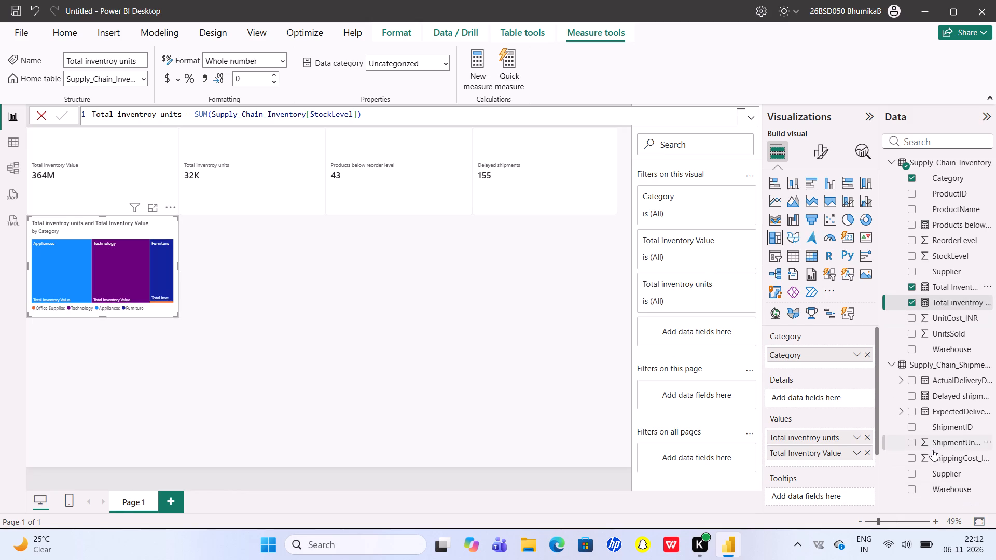
{"action": "left_click", "coordinate": [868, 438]}
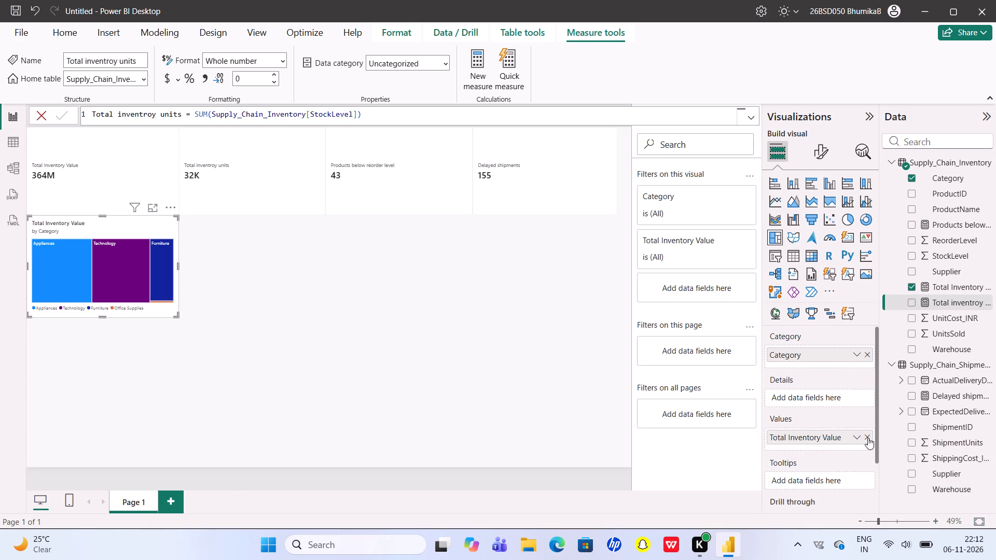
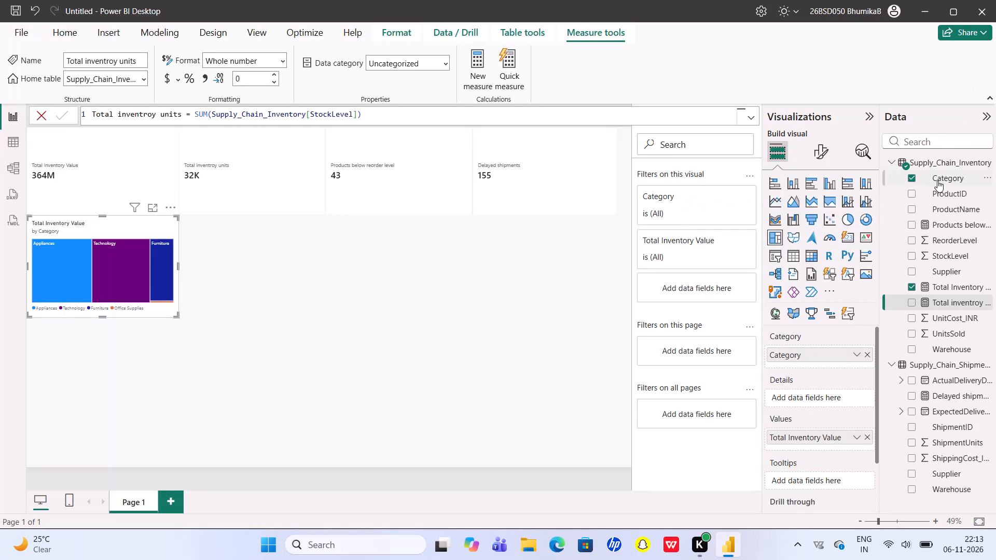
Add the inventory table's ProductName field to the treemap as its details.
{"action": "left_click", "coordinate": [915, 207]}
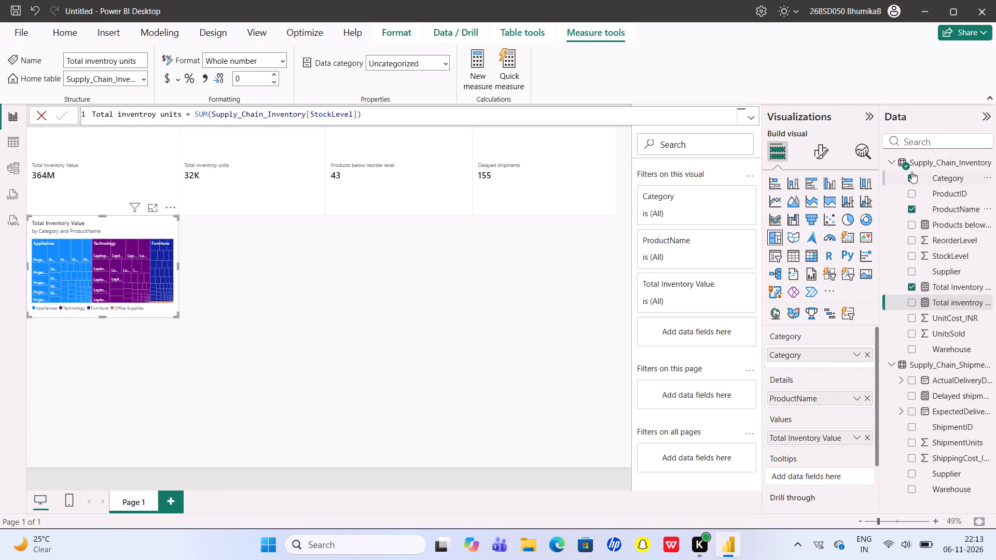
Turn off the treemap's subtitle in its general title formatting.
{"action": "left_click", "coordinate": [826, 150]}
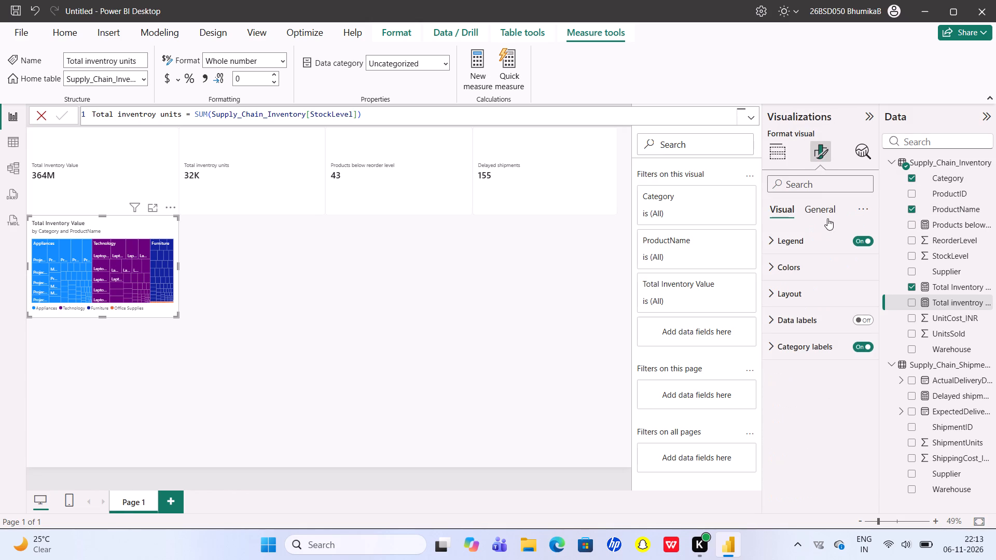
{"action": "left_click", "coordinate": [828, 203]}
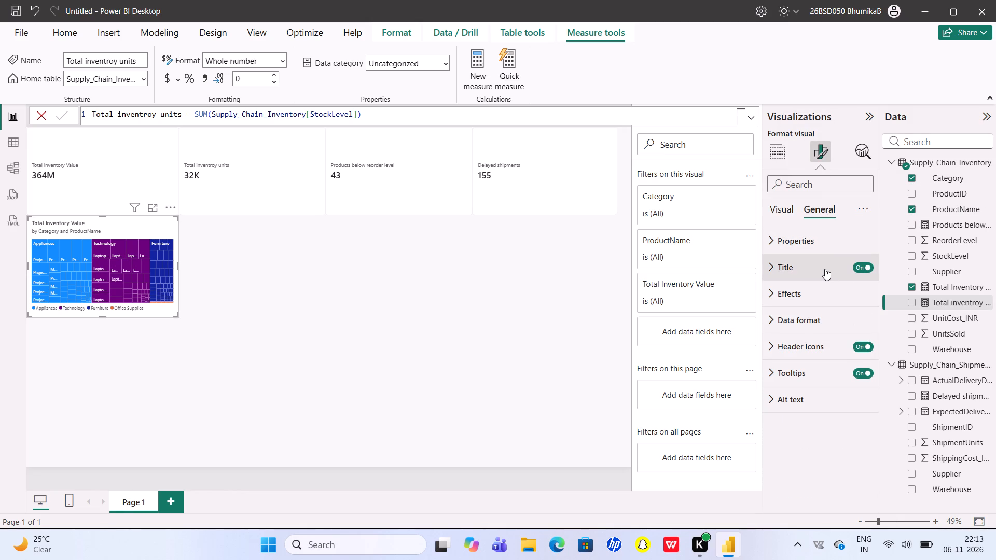
{"action": "left_click", "coordinate": [825, 269]}
{"action": "scroll", "coordinate": [844, 380], "scroll_direction": "down", "scroll_amount": 1}
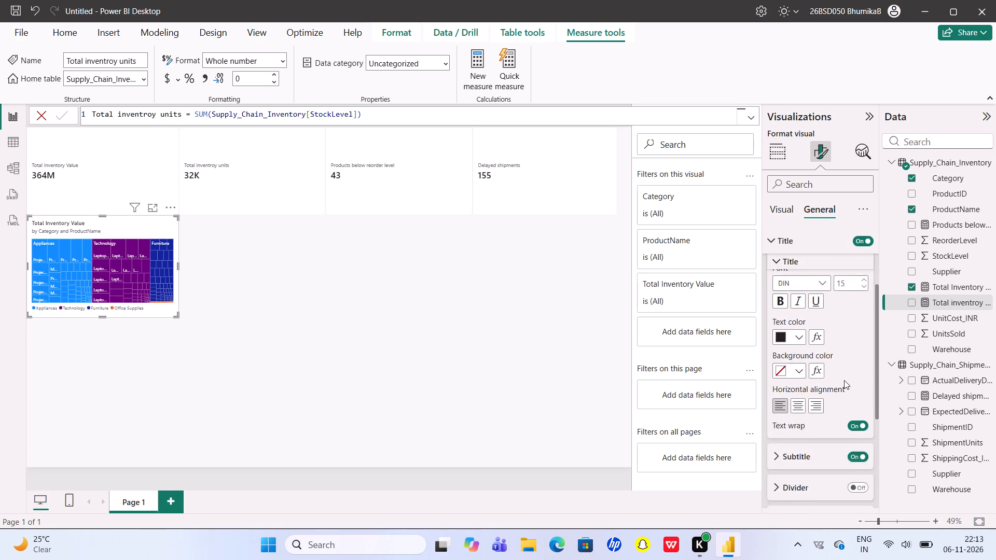
{"action": "scroll", "coordinate": [844, 380], "scroll_direction": "down", "scroll_amount": 1}
{"action": "left_click", "coordinate": [857, 431]}
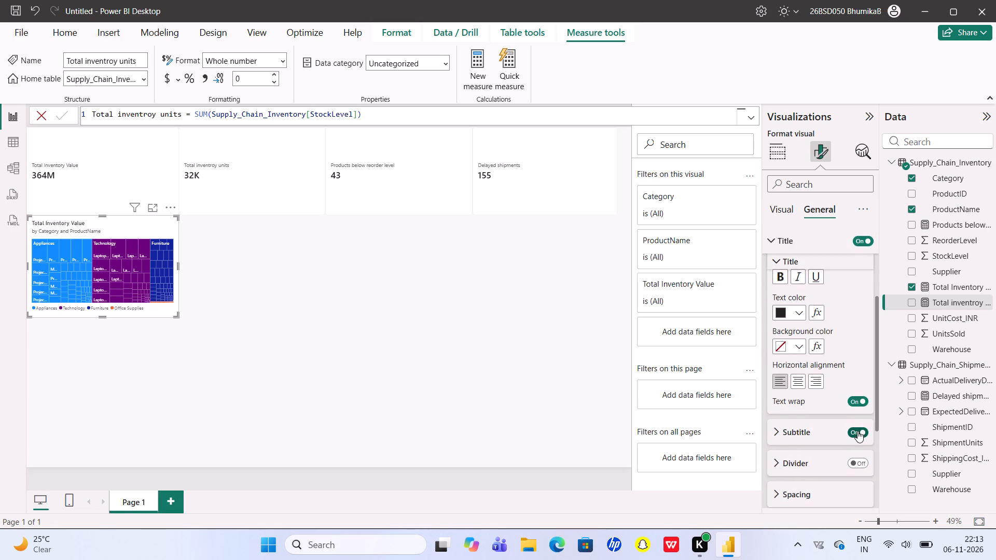
Replace the treemap's title text with "Inventory value by category and product" and deselect the visual.
{"action": "scroll", "coordinate": [844, 377], "scroll_direction": "up", "scroll_amount": 6}
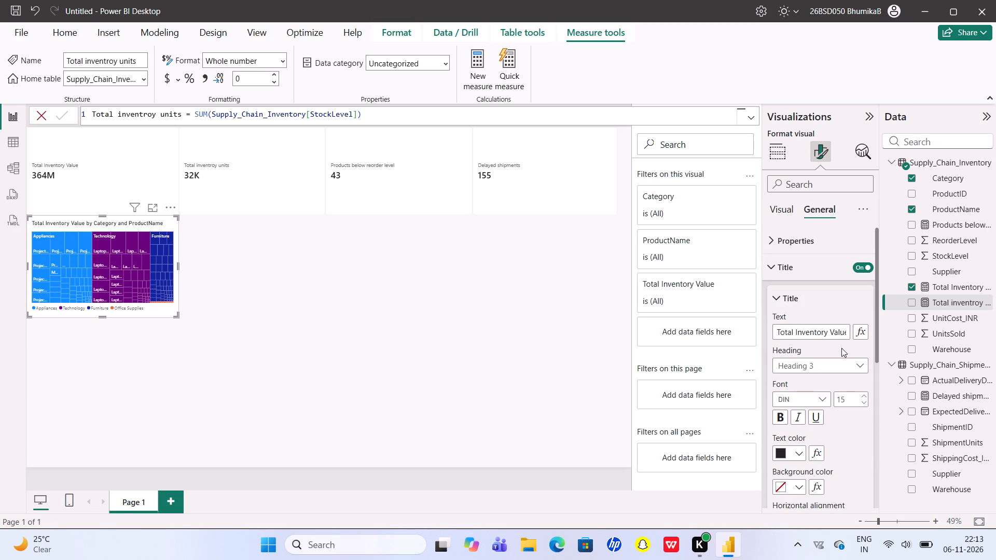
{"action": "left_click", "coordinate": [837, 328]}
{"action": "key", "text": "BackSpace"}
{"action": "key", "text": "BackSpace"}
{"action": "key", "text": "BackSpace"}
{"action": "key", "text": "BackSpace"}
{"action": "key", "text": "BackSpace"}
{"action": "key", "text": "BackSpace"}
{"action": "key", "text": "BackSpace"}
{"action": "key", "text": "BackSpace"}
{"action": "key", "text": "BackSpace"}
{"action": "key", "text": "BackSpace"}
{"action": "key", "text": "BackSpace"}
{"action": "key", "text": "BackSpace"}
{"action": "key", "text": "BackSpace"}
{"action": "key", "text": "BackSpace"}
{"action": "key", "text": "BackSpace"}
{"action": "key", "text": "BackSpace"}
{"action": "key", "text": "BackSpace"}
{"action": "key", "text": "BackSpace"}
{"action": "key", "text": "BackSpace"}
{"action": "key", "text": "BackSpace"}
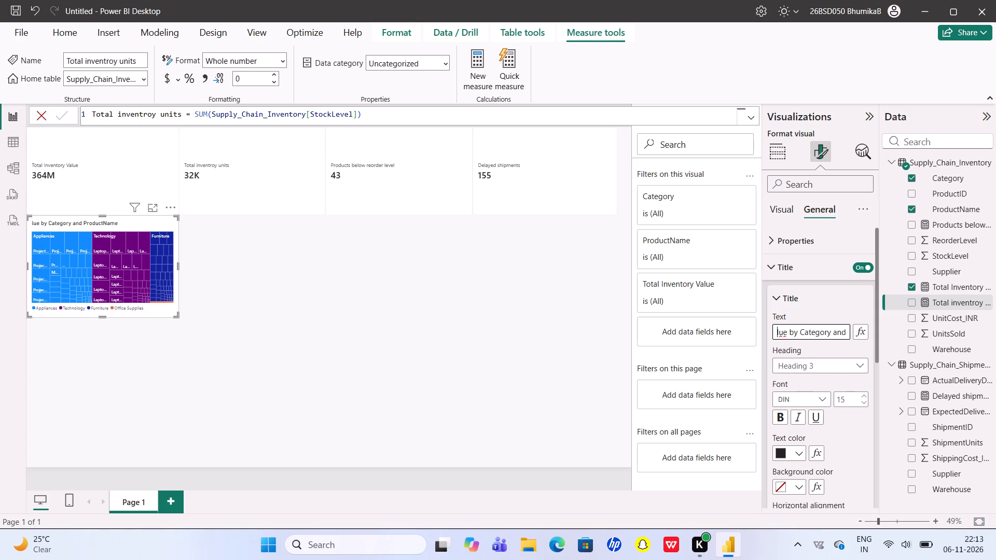
{"action": "left_click", "coordinate": [843, 336]}
{"action": "key", "text": "BackSpace"}
{"action": "key", "text": "BackSpace"}
{"action": "key", "text": "BackSpace"}
{"action": "key", "text": "BackSpace"}
{"action": "key", "text": "BackSpace"}
{"action": "key", "text": "BackSpace"}
{"action": "key", "text": "BackSpace"}
{"action": "key", "text": "BackSpace"}
{"action": "key", "text": "BackSpace"}
{"action": "key", "text": "BackSpace"}
{"action": "key", "text": "BackSpace"}
{"action": "key", "text": "BackSpace"}
{"action": "key", "text": "BackSpace"}
{"action": "key", "text": "BackSpace"}
{"action": "key", "text": "BackSpace"}
{"action": "key", "text": "BackSpace"}
{"action": "key", "text": "BackSpace"}
{"action": "key", "text": "BackSpace"}
{"action": "key", "text": "BackSpace"}
{"action": "key", "text": "BackSpace"}
{"action": "left_click", "coordinate": [839, 321]}
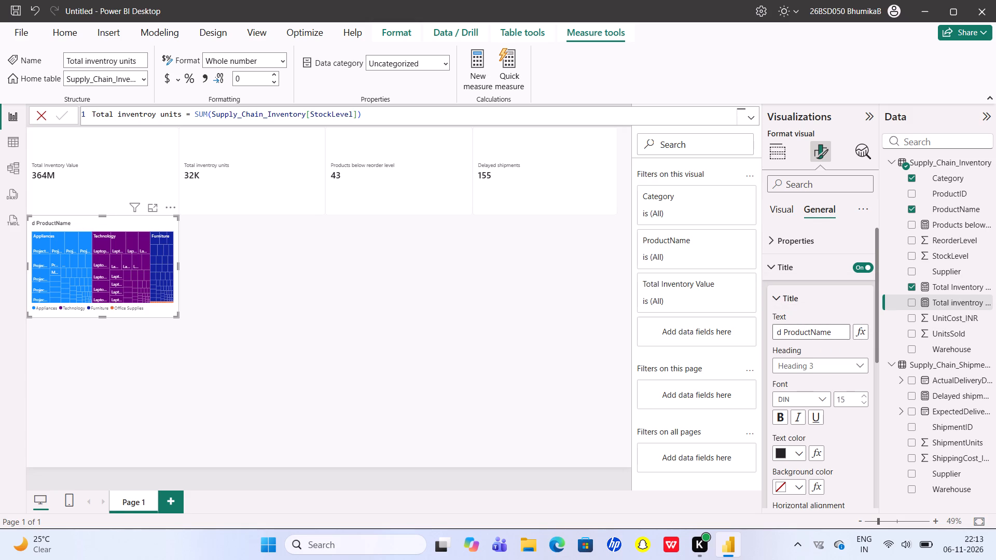
{"action": "left_click", "coordinate": [838, 335]}
{"action": "key", "text": "BackSpace"}
{"action": "key", "text": "BackSpace"}
{"action": "key", "text": "BackSpace"}
{"action": "key", "text": "BackSpace"}
{"action": "key", "text": "BackSpace"}
{"action": "key", "text": "BackSpace"}
{"action": "key", "text": "BackSpace"}
{"action": "key", "text": "BackSpace"}
{"action": "key", "text": "BackSpace"}
{"action": "key", "text": "BackSpace"}
{"action": "key", "text": "BackSpace"}
{"action": "key", "text": "BackSpace"}
{"action": "key", "text": "BackSpace"}
{"action": "key", "text": "BackSpace"}
{"action": "key", "text": "BackSpace"}
{"action": "key", "text": "BackSpace"}
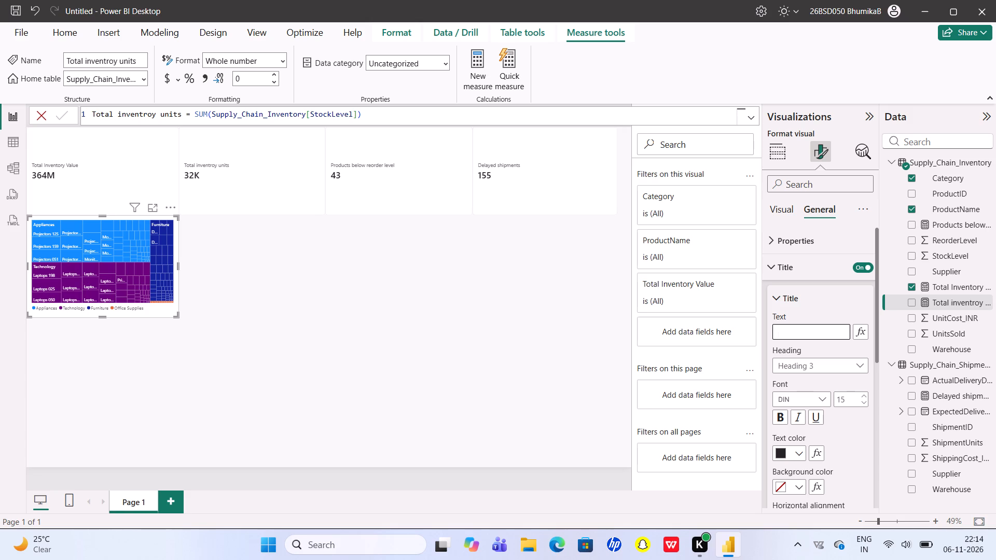
{"action": "type", "text": "Inven"}
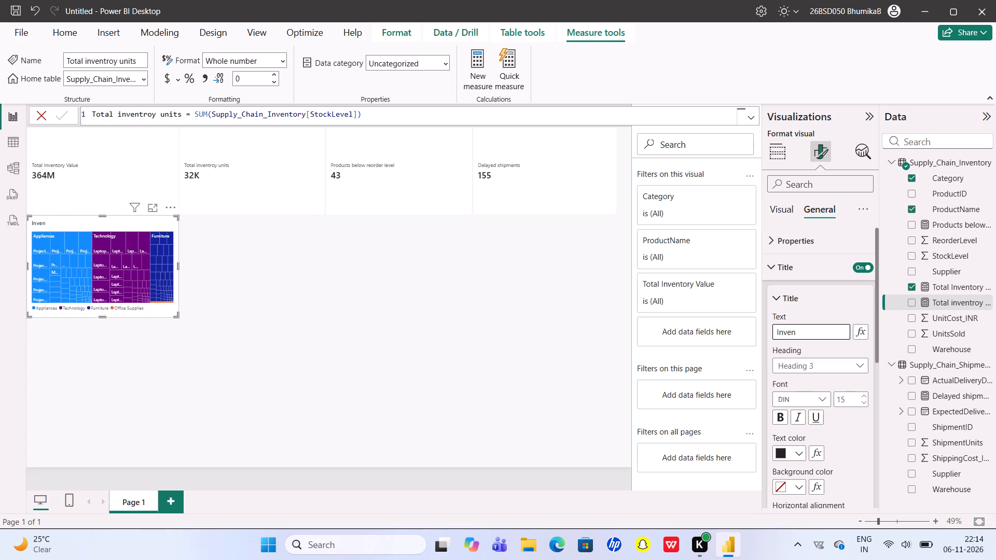
{"action": "key", "text": "t"}
{"action": "type", "text": "ory v"}
{"action": "type", "text": "alue by catei"}
{"action": "key", "text": "BackSpace"}
{"action": "type", "text": "ogory"}
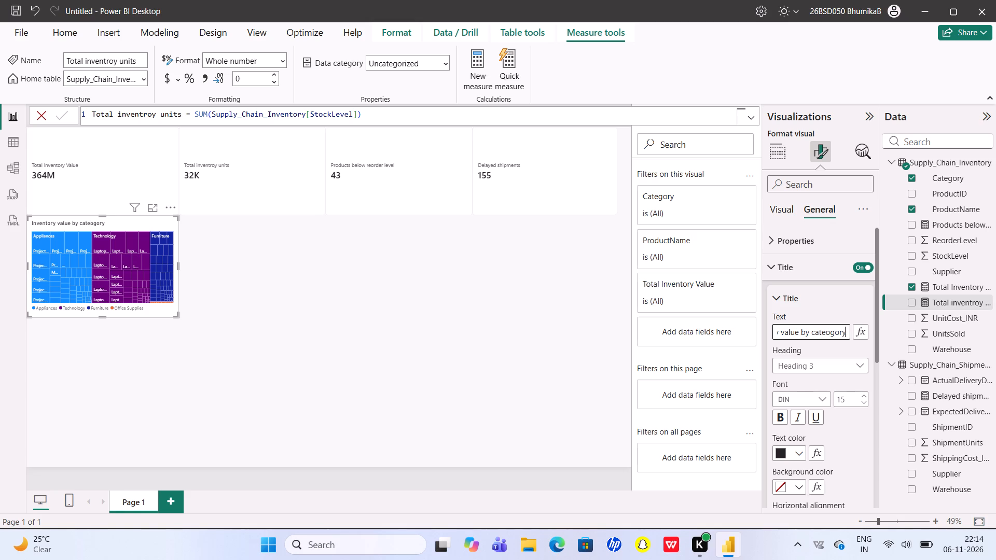
{"action": "key", "text": "BackSpace"}
{"action": "key", "text": "BackSpace"}
{"action": "key", "text": "BackSpace"}
{"action": "key", "text": "BackSpace"}
{"action": "key", "text": "BackSpace"}
{"action": "type", "text": "gory"}
{"action": "key", "text": "space"}
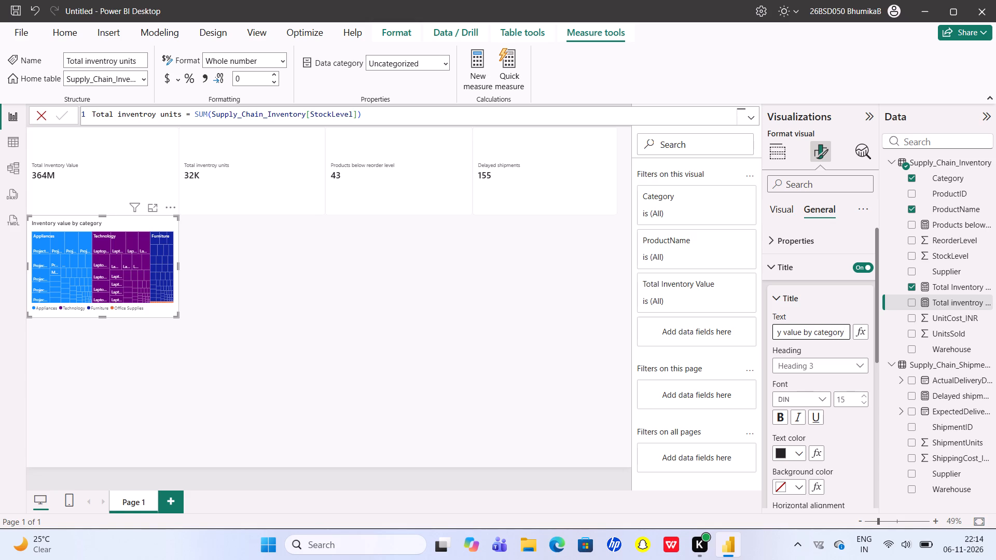
{"action": "type", "text": "and"}
{"action": "key", "text": "space"}
{"action": "type", "text": "product"}
{"action": "left_click", "coordinate": [573, 325]}
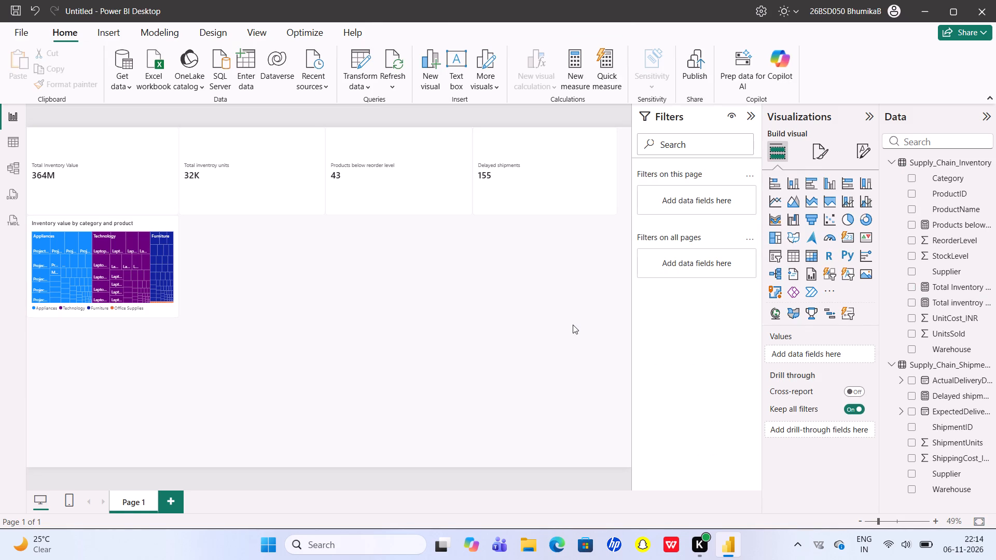
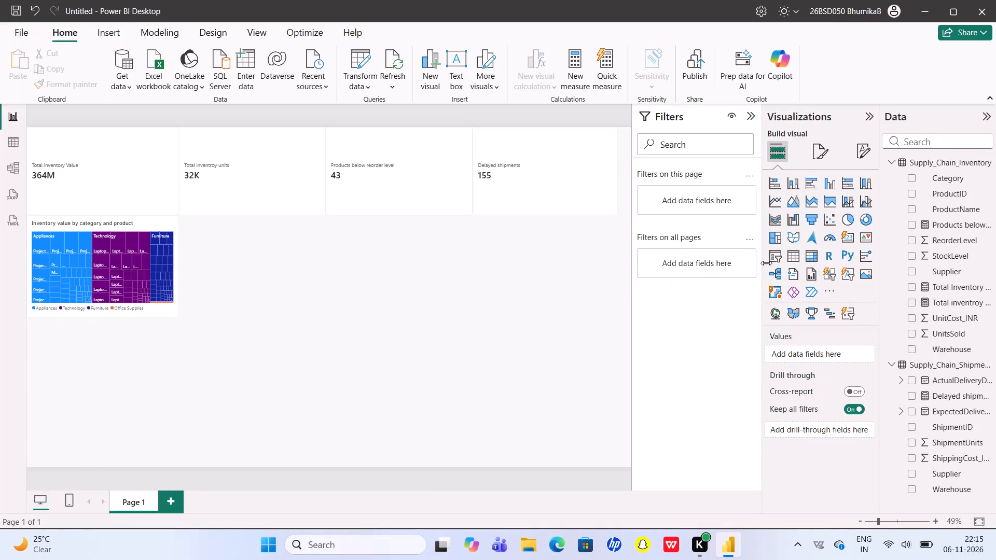
Insert a matrix visual and place it directly beside the treemap, beneath the measure cards.
{"action": "left_click", "coordinate": [812, 251]}
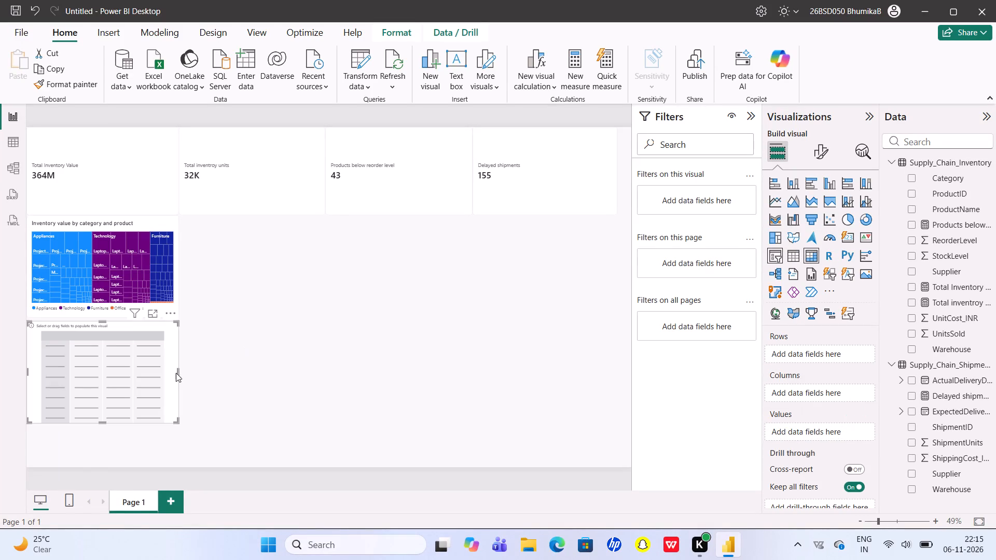
{"action": "left_click_drag", "start_coordinate": [163, 371], "coordinate": [271, 255]}
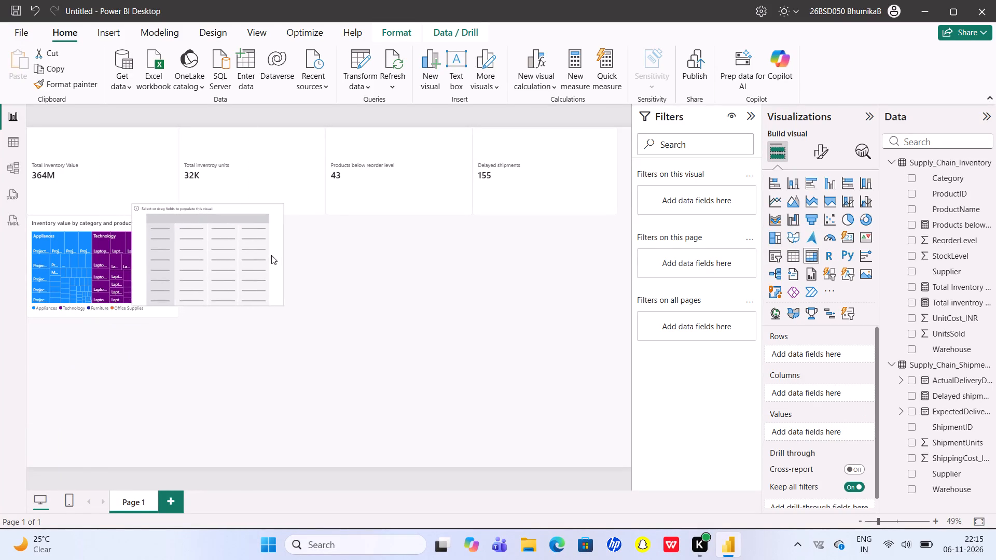
{"action": "left_click_drag", "start_coordinate": [271, 255], "coordinate": [315, 264]}
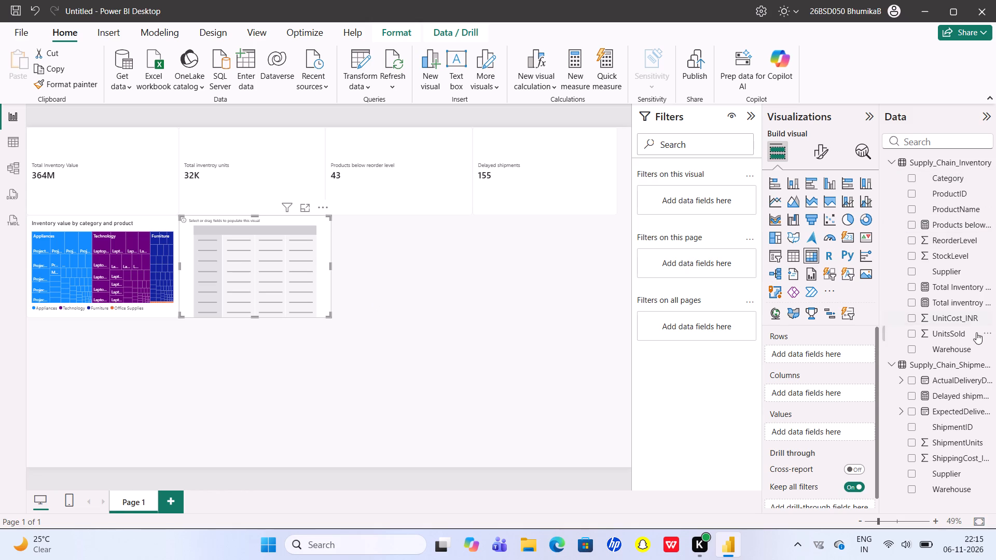
Fill the matrix from the inventory table with Warehouse as rows, Category as columns and StockLevel as values.
{"action": "left_click", "coordinate": [910, 350]}
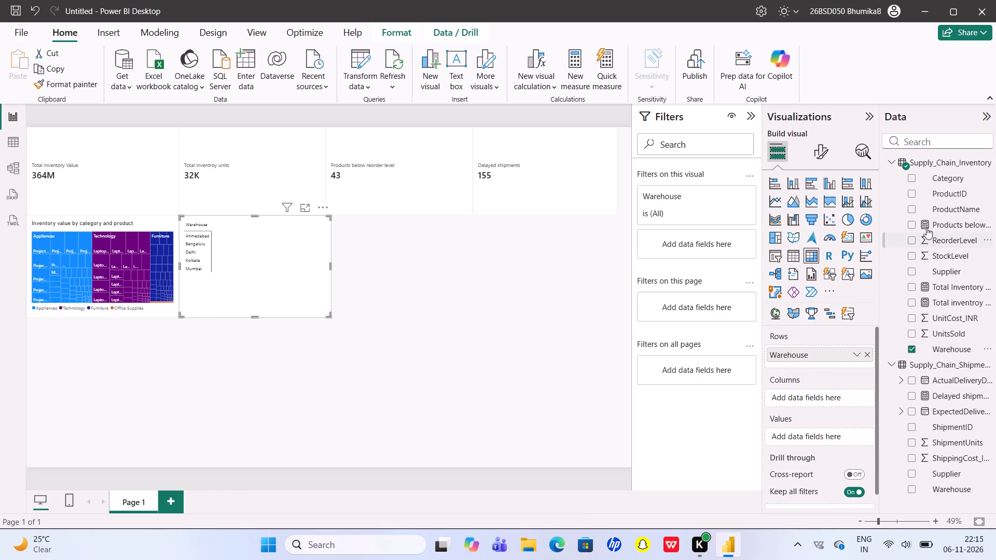
{"action": "left_click", "coordinate": [912, 177]}
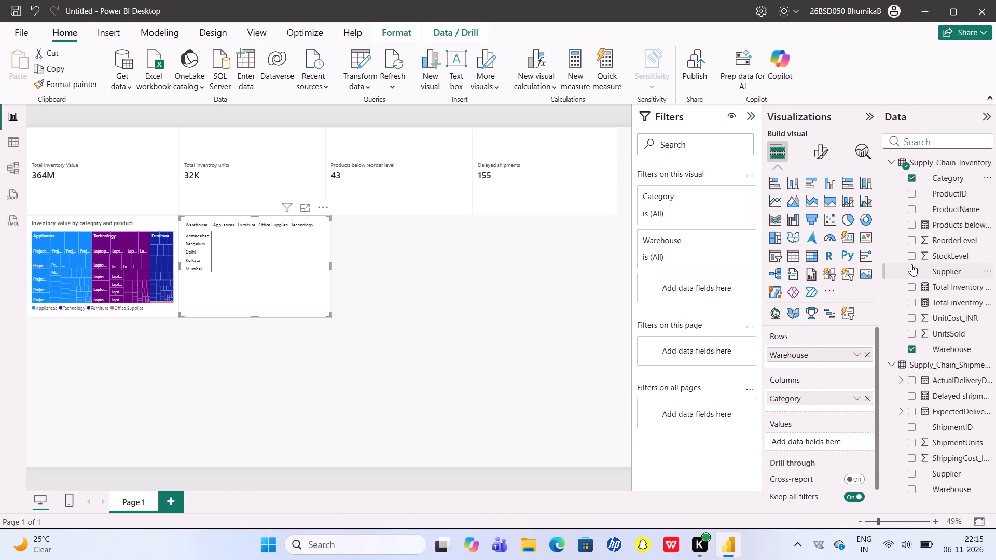
{"action": "left_click", "coordinate": [909, 249]}
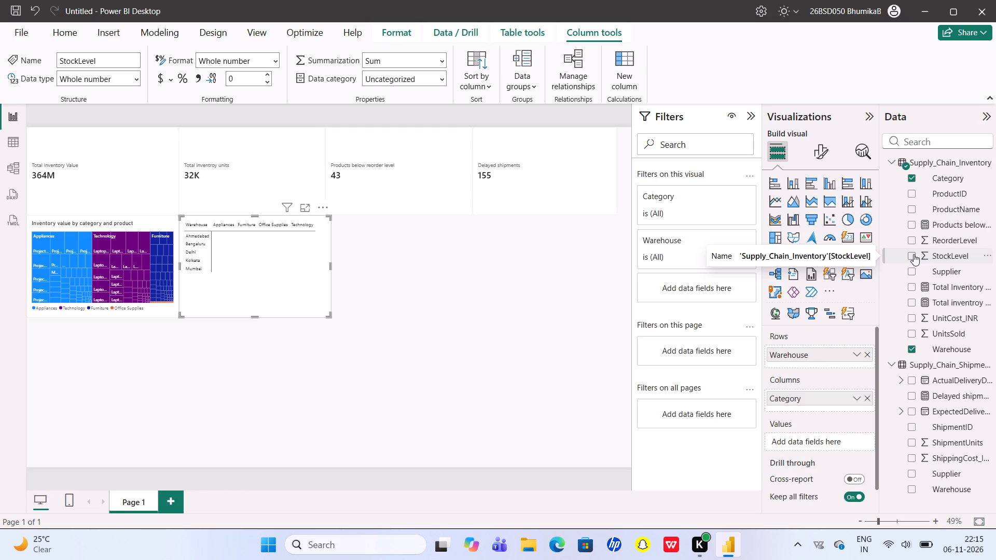
{"action": "left_click", "coordinate": [911, 255]}
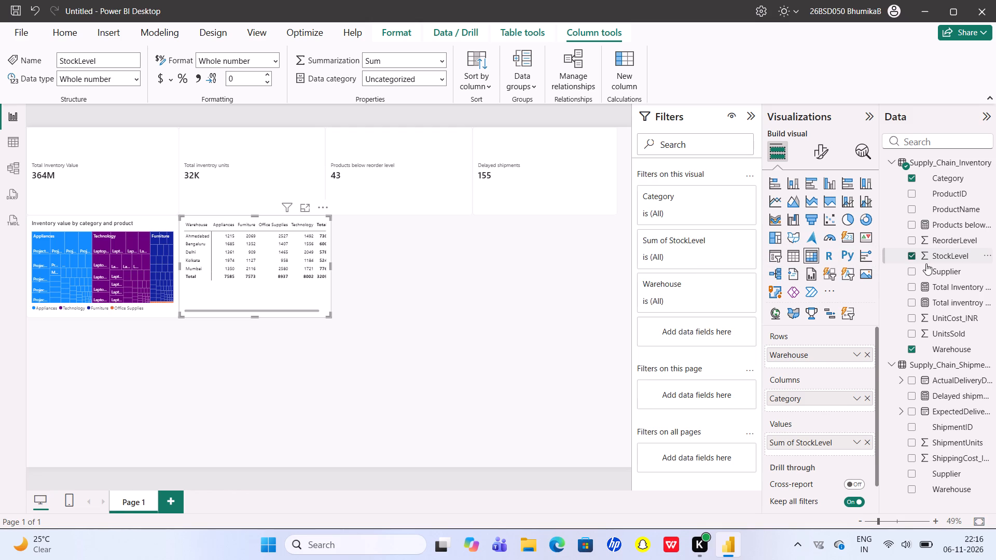
Apply gradient background color conditional formatting to the matrix's Sum of StockLevel values, with a light pink for the highest value.
{"action": "left_click", "coordinate": [857, 445]}
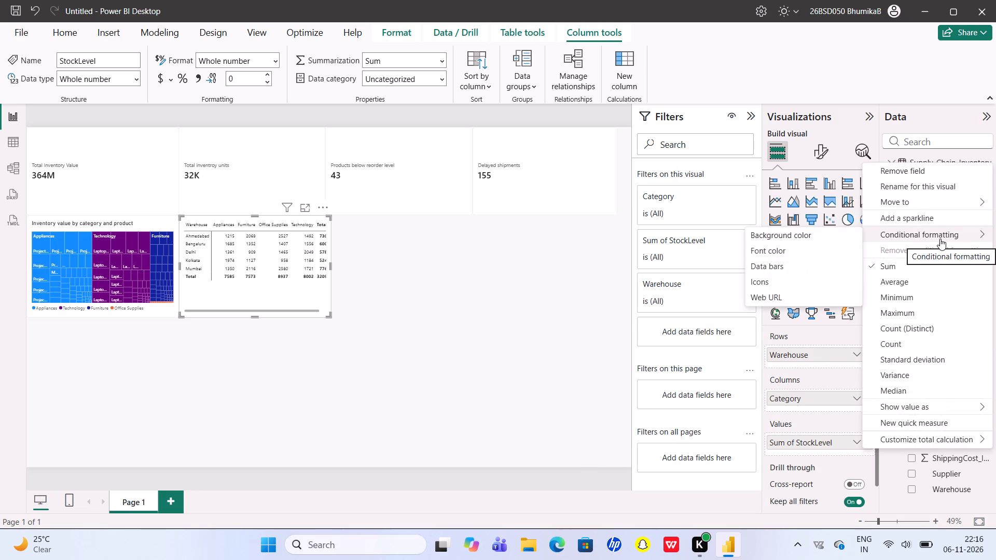
{"action": "left_click", "coordinate": [820, 233]}
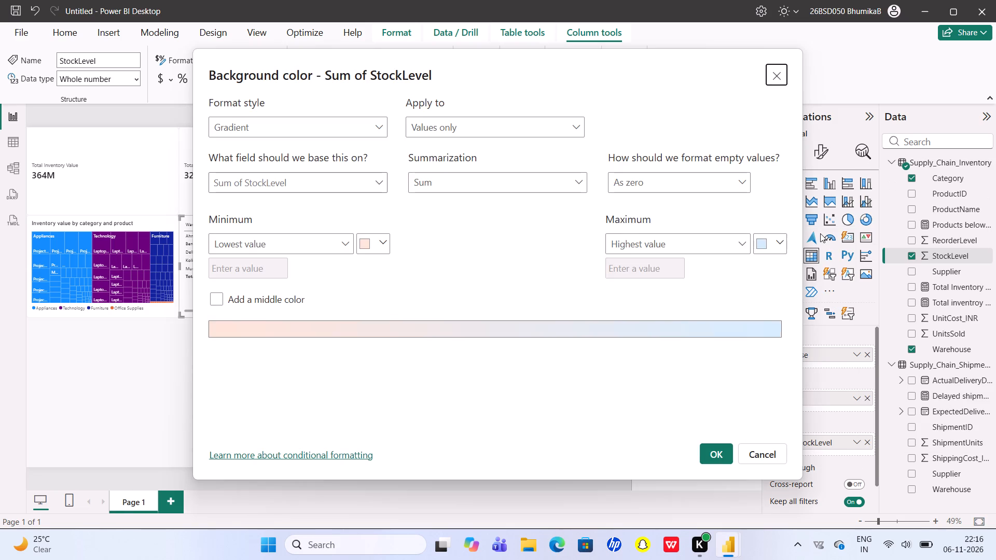
{"action": "left_click", "coordinate": [775, 237]}
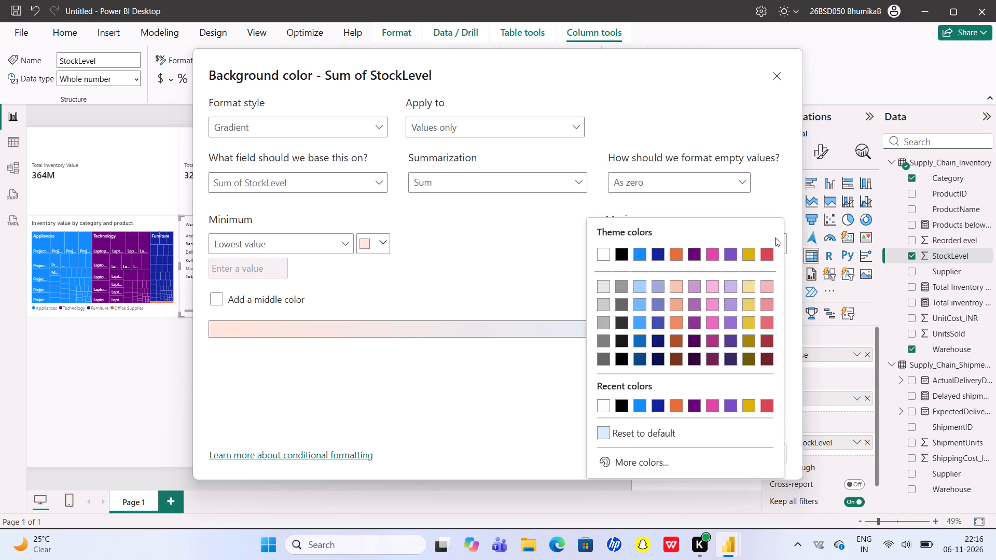
{"action": "left_click", "coordinate": [713, 302]}
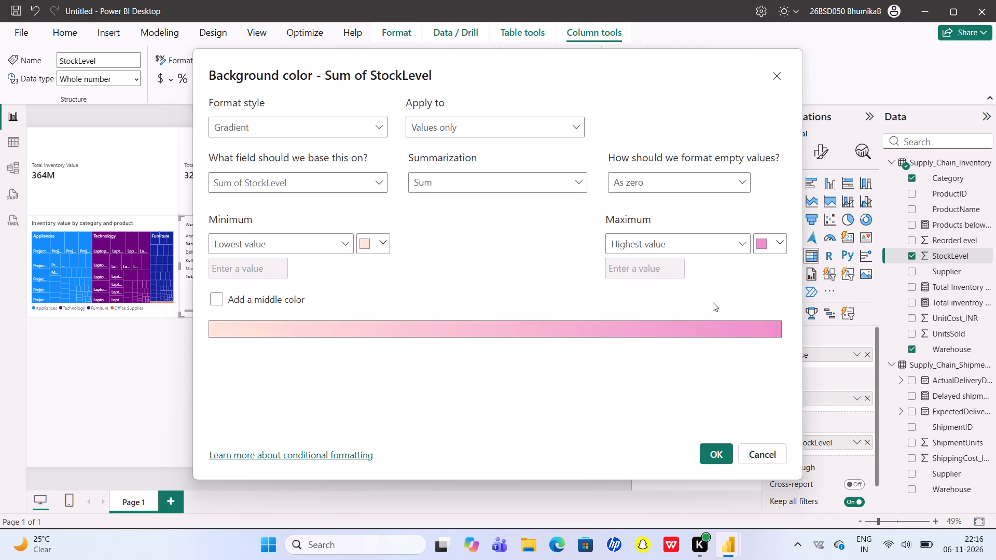
{"action": "left_click", "coordinate": [714, 452]}
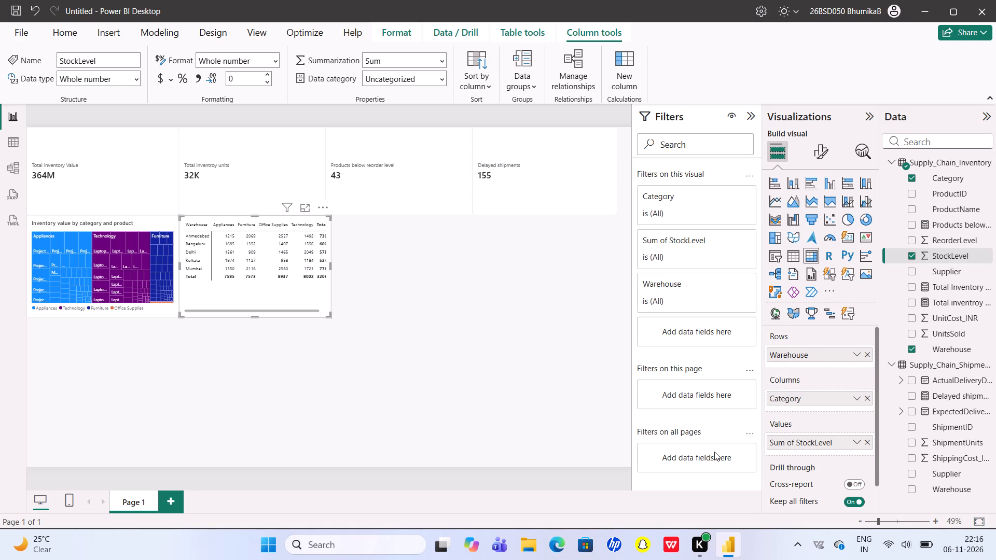
Turn on the matrix's title, set its text to "Warehouse vs Category Stock" and deselect the visual.
{"action": "left_click", "coordinate": [821, 157]}
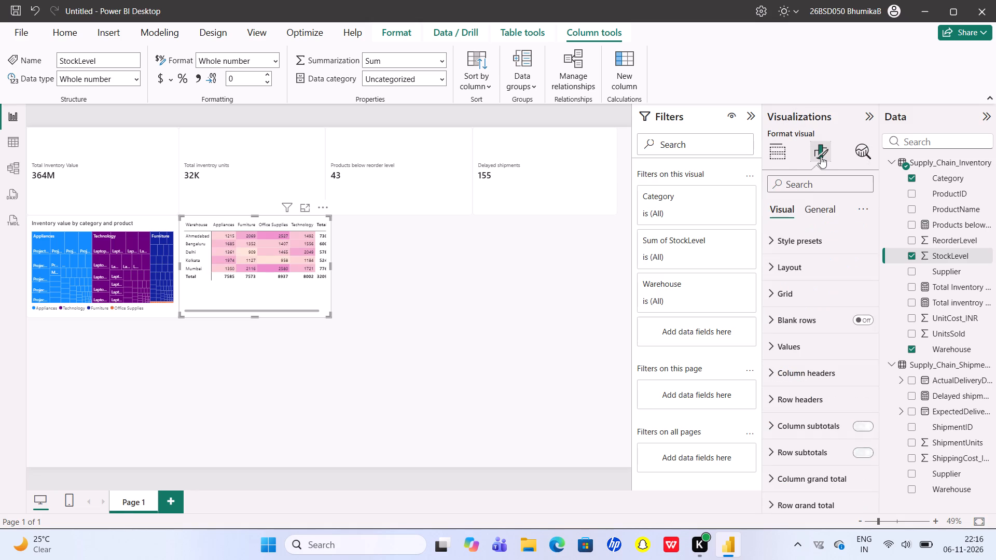
{"action": "left_click", "coordinate": [815, 207]}
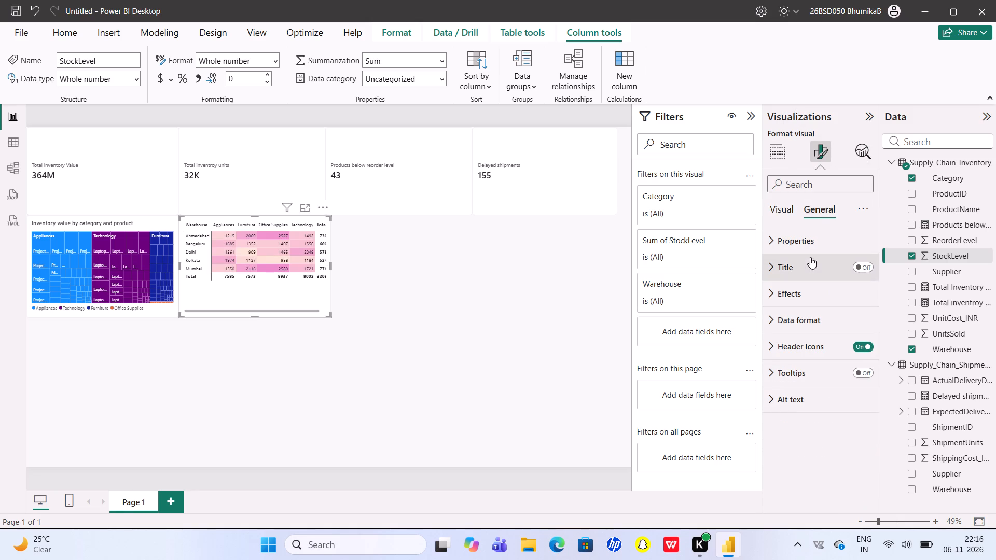
{"action": "left_click", "coordinate": [865, 268]}
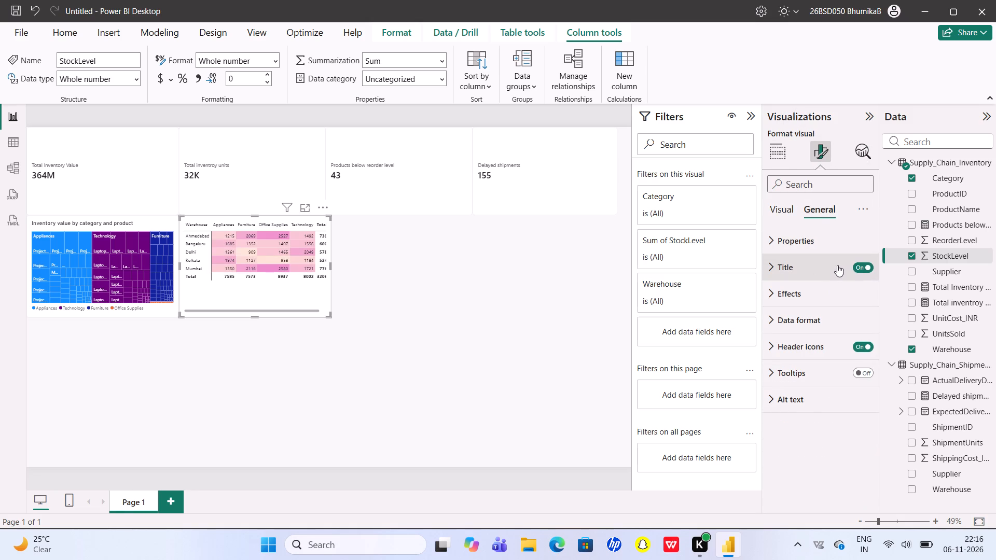
{"action": "left_click", "coordinate": [837, 265]}
{"action": "left_click", "coordinate": [820, 328]}
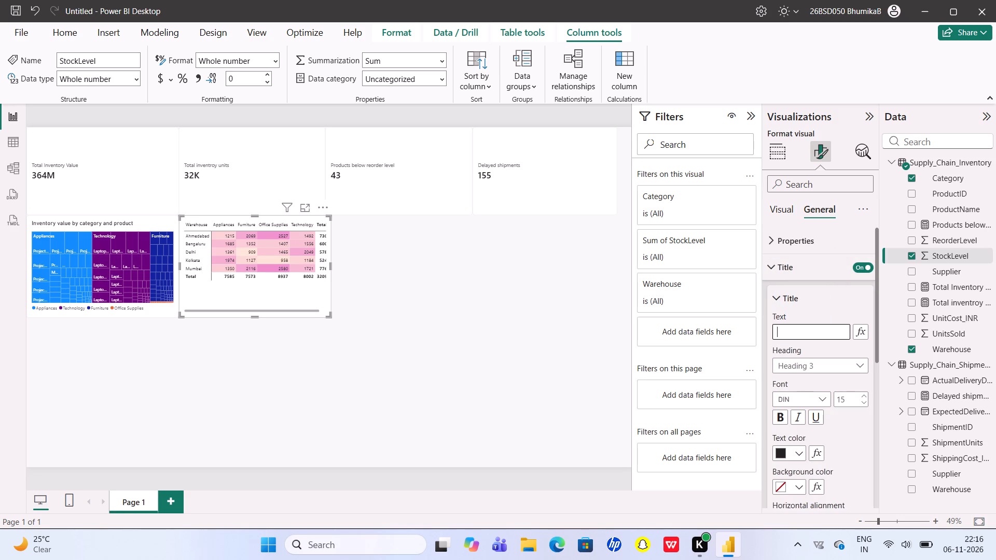
{"action": "type", "text": "wa"}
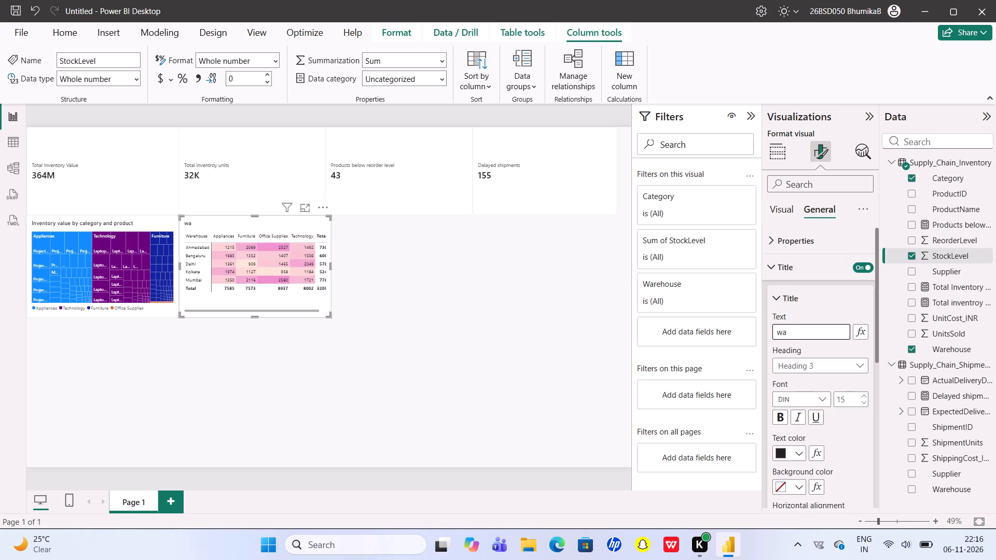
{"action": "type", "text": "re"}
{"action": "key", "text": "BackSpace"}
{"action": "key", "text": "BackSpace"}
{"action": "key", "text": "BackSpace"}
{"action": "key", "text": "BackSpace"}
{"action": "key", "text": "shift+w"}
{"action": "type", "text": "arehouse vs"}
{"action": "key", "text": "space"}
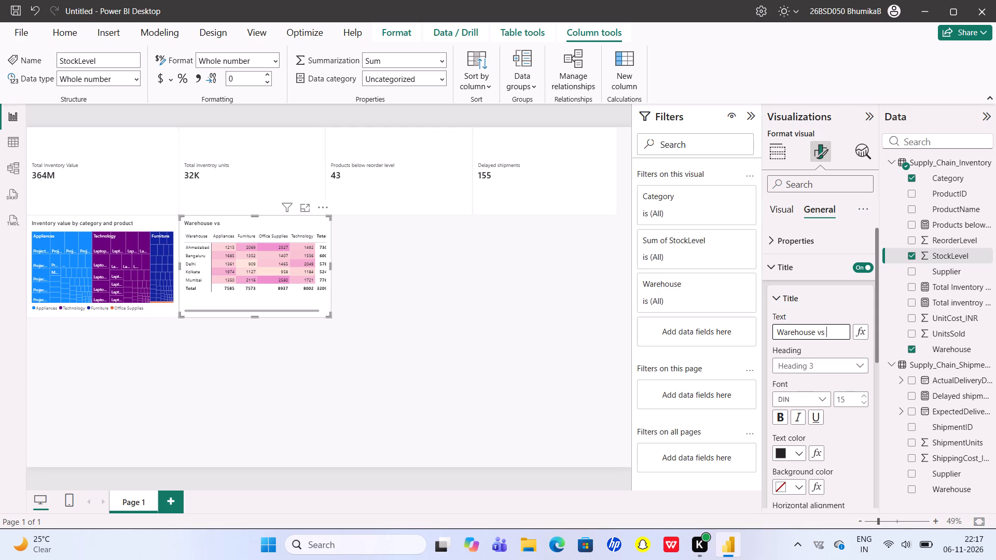
{"action": "type", "text": "CA"}
{"action": "key", "text": "BackSpace"}
{"action": "type", "text": "ategory"}
{"action": "key", "text": "space"}
{"action": "key", "text": "shift+s"}
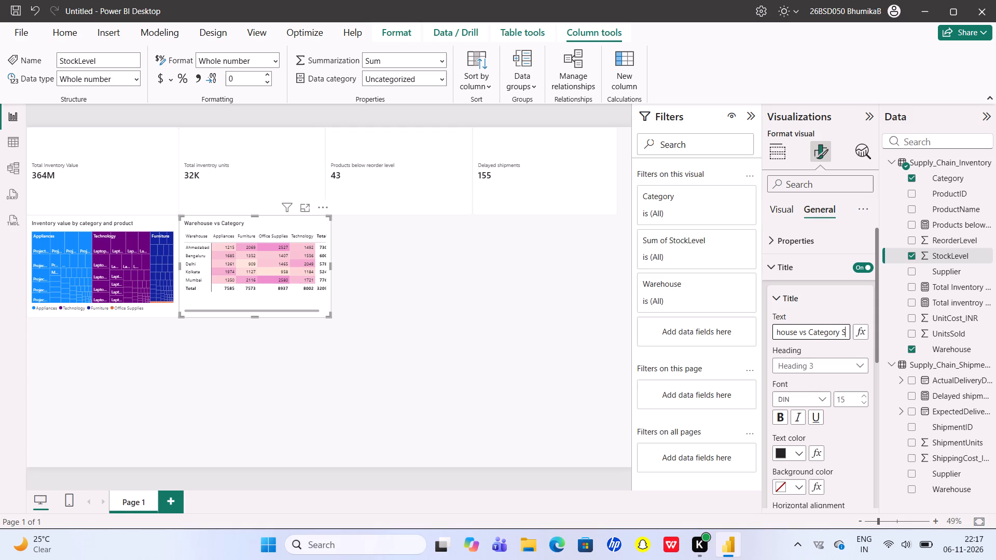
{"action": "type", "text": "tock"}
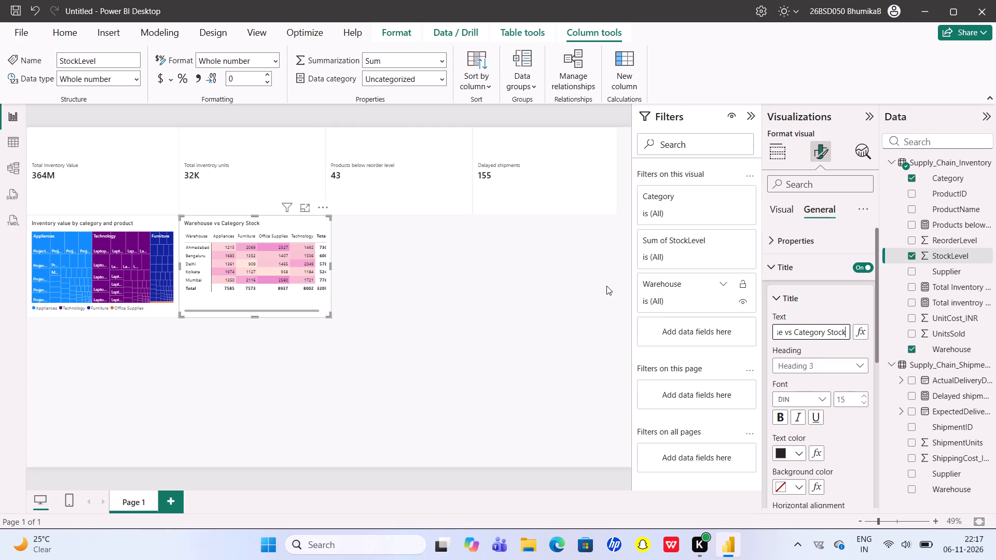
{"action": "left_click", "coordinate": [579, 285]}
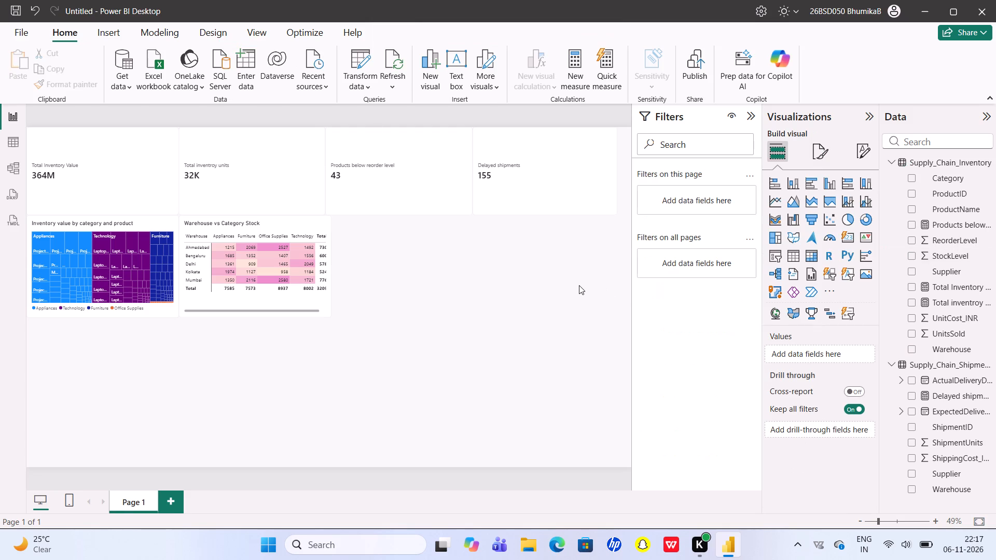
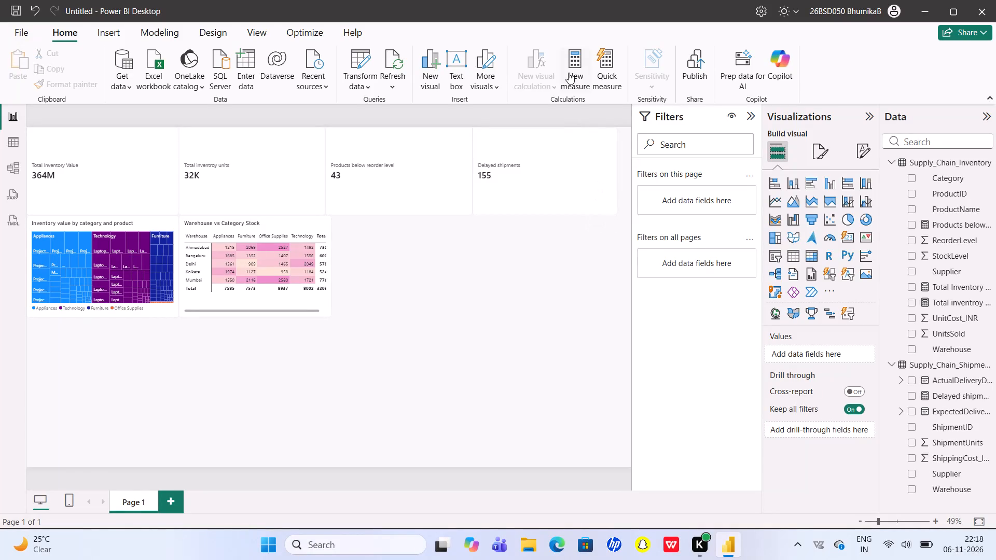
Create a new measure in the inventory table and name it "Average Delivery Delay".
{"action": "left_click", "coordinate": [569, 73]}
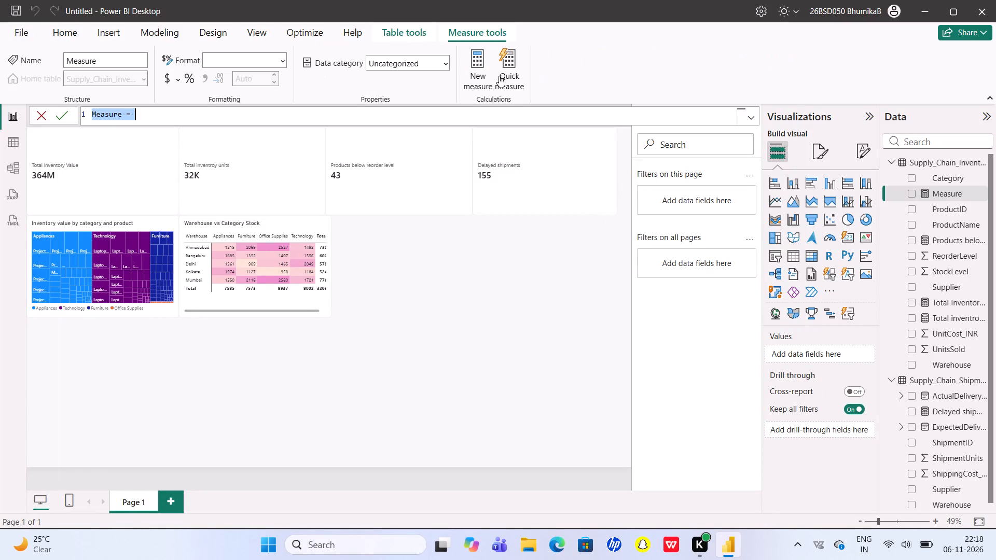
{"action": "key", "text": "BackSpace"}
{"action": "type", "text": "Average"}
{"action": "key", "text": "space"}
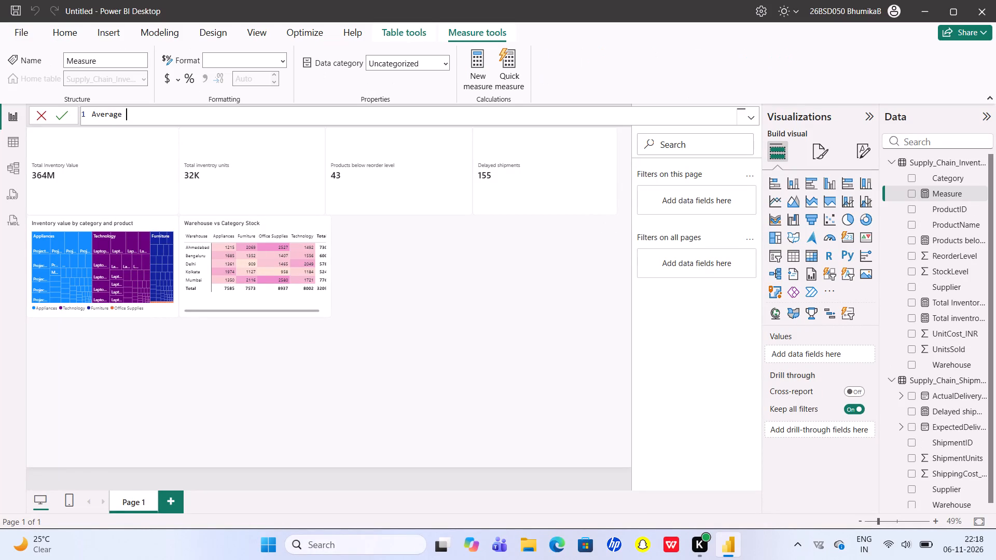
{"action": "type", "text": "Delay"}
{"action": "key", "text": "space"}
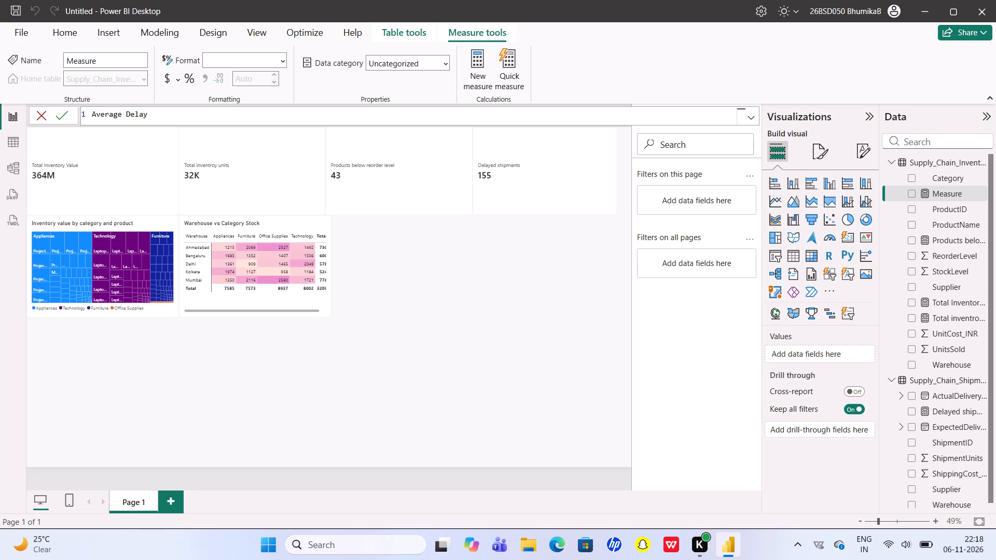
{"action": "key", "text": "BackSpace"}
{"action": "key", "text": "BackSpace"}
{"action": "key", "text": "BackSpace"}
{"action": "type", "text": "ivery Delay"}
{"action": "key", "text": "space"}
{"action": "type", "text": "="}
{"action": "key", "text": "space"}
Start the measure's formula with AVERAGEX over Supply_Chain_Shipments, filtered to rows where ActualDeliveryDate is greater than the Delayed shipments measure.
{"action": "key", "text": "shift+a"}
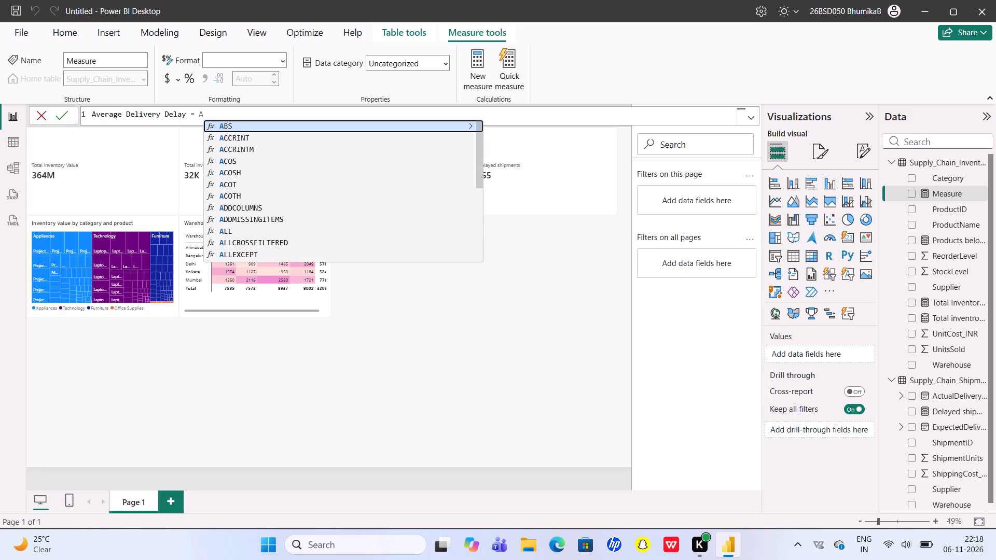
{"action": "type", "text": "VR"}
{"action": "key", "text": "shift+BackSpace"}
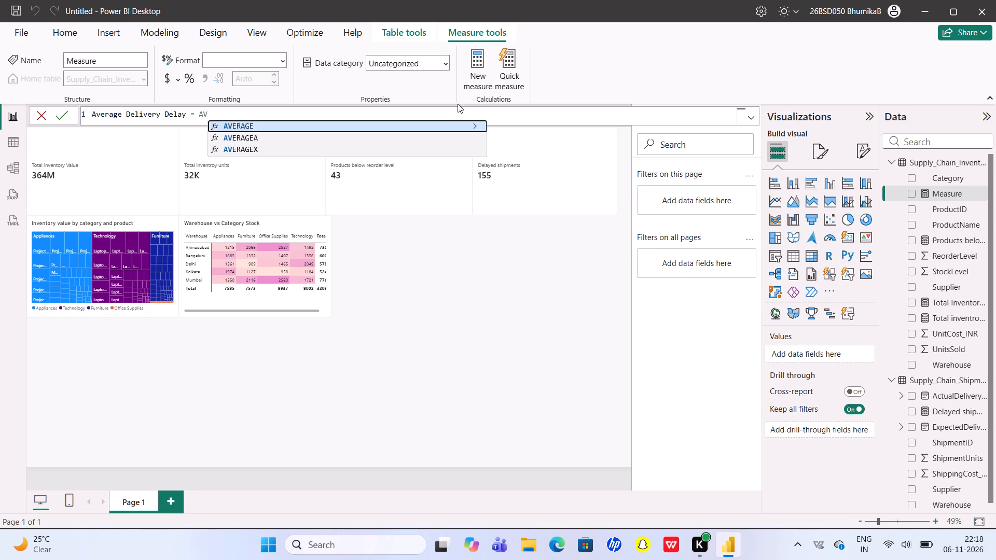
{"action": "left_click", "coordinate": [374, 151]}
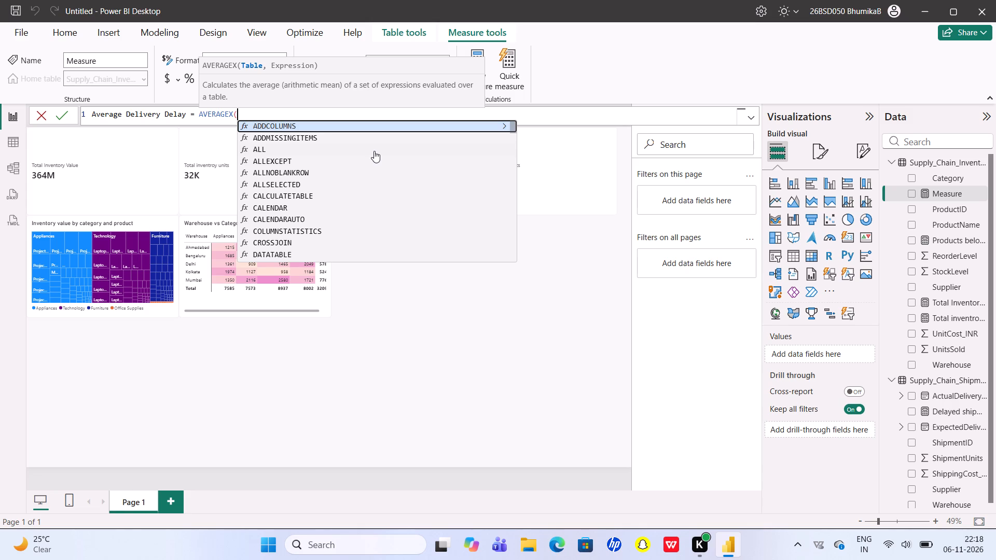
{"action": "type", "text": "FI"}
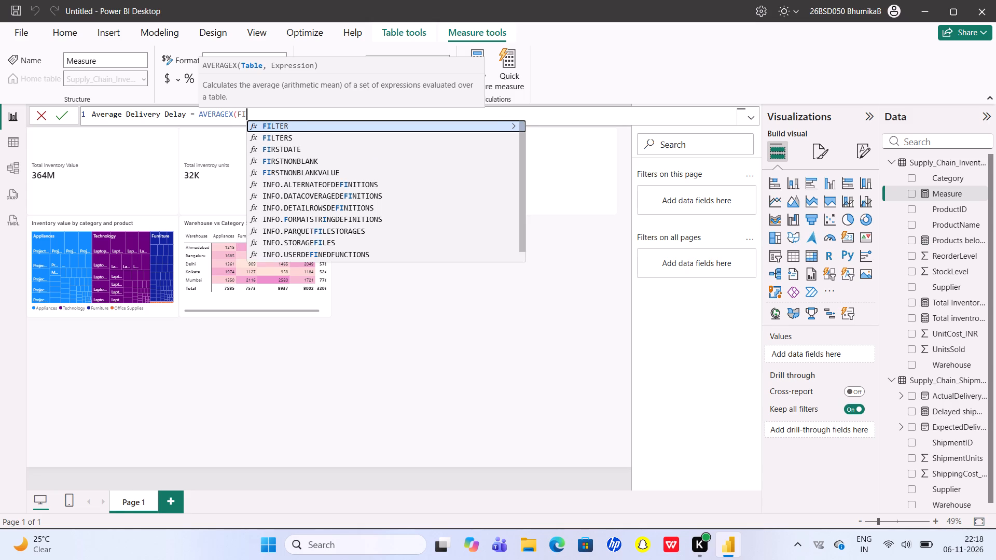
{"action": "left_click", "coordinate": [346, 125], "text": "shift"}
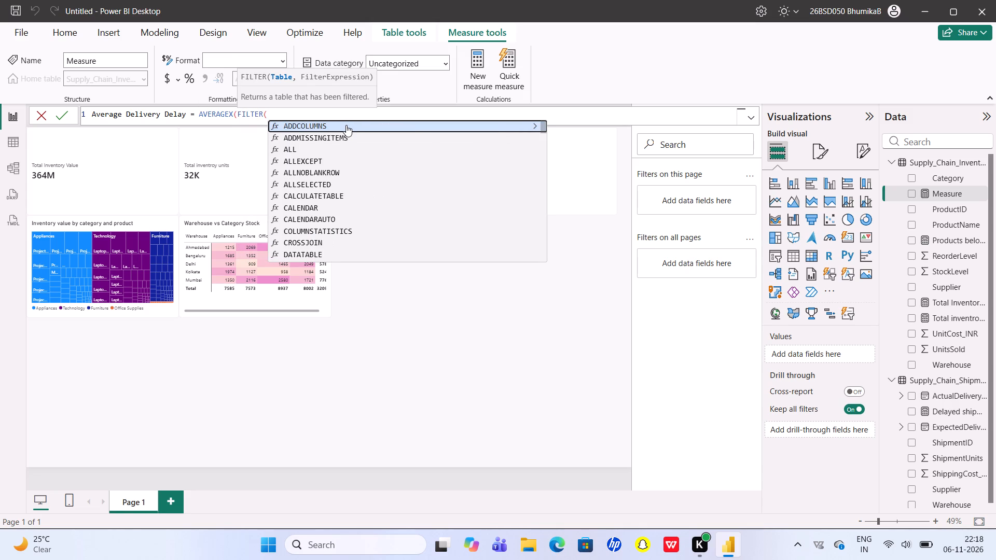
{"action": "key", "text": "apostrophe"}
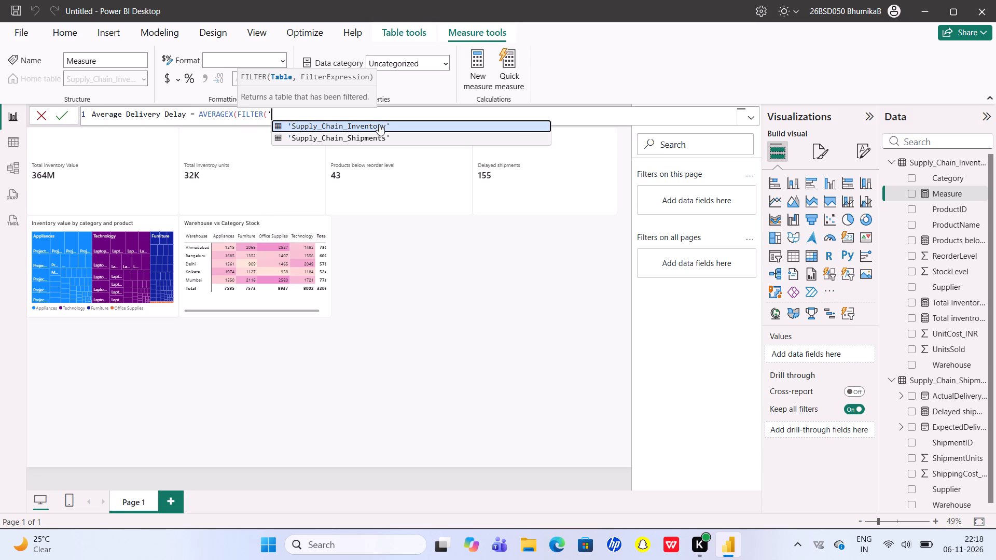
{"action": "left_click", "coordinate": [379, 132]}
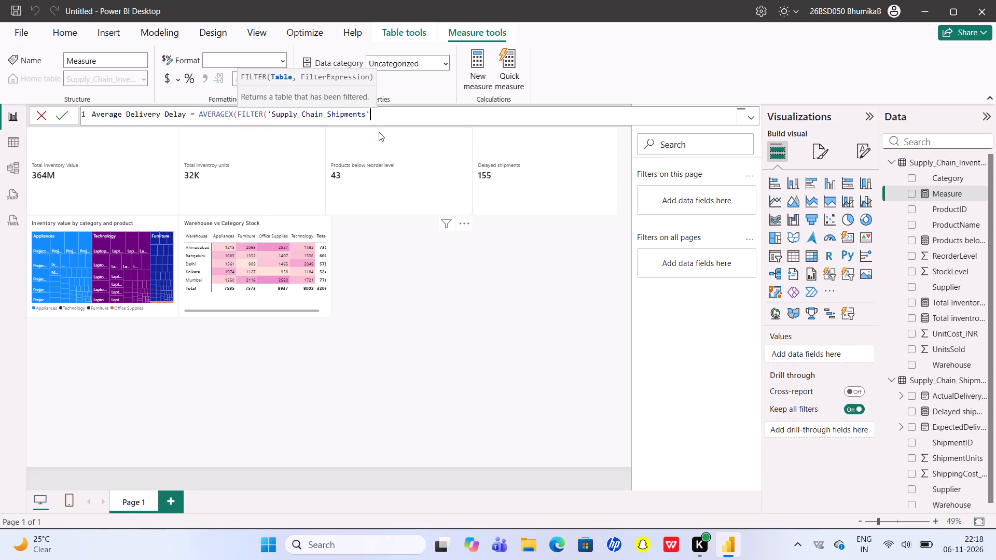
{"action": "type", "text": ",'"}
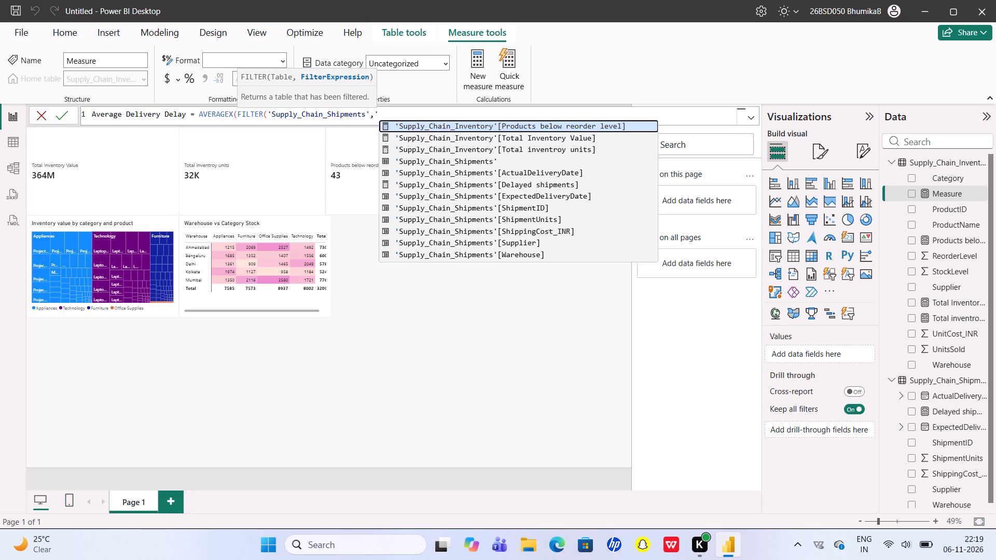
{"action": "left_click", "coordinate": [488, 171]}
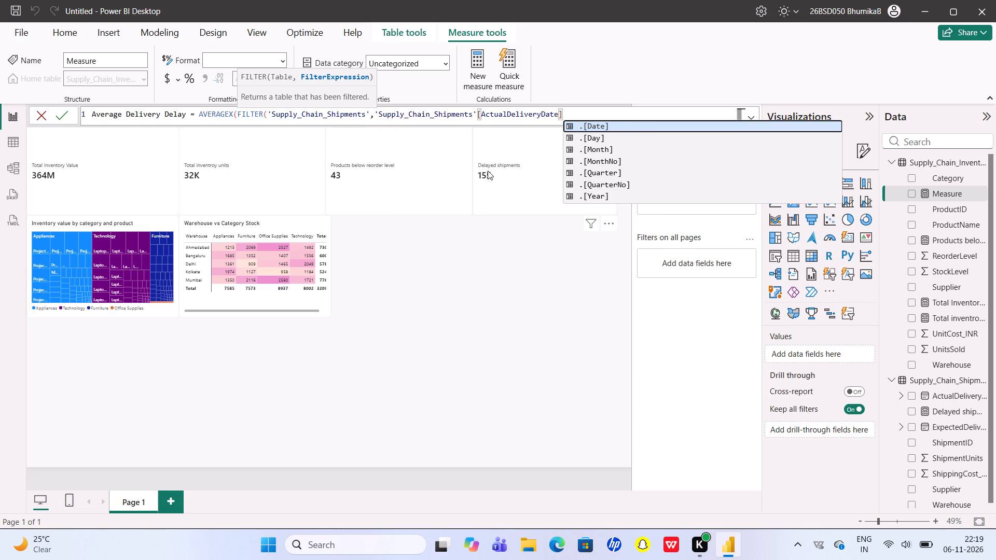
{"action": "key", "text": "shift+less"}
{"action": "key", "text": "BackSpace"}
{"action": "key", "text": "shift+greater"}
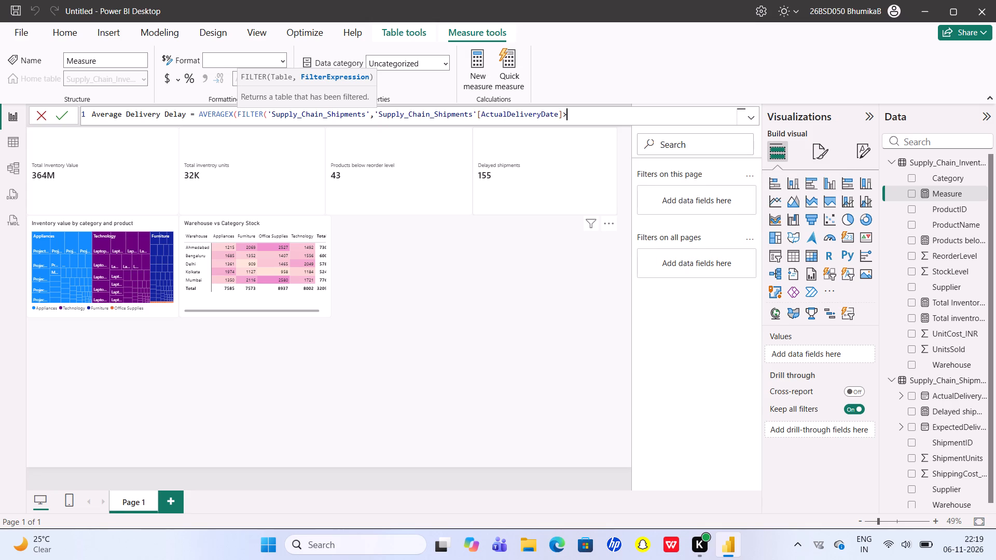
{"action": "key", "text": "apostrophe"}
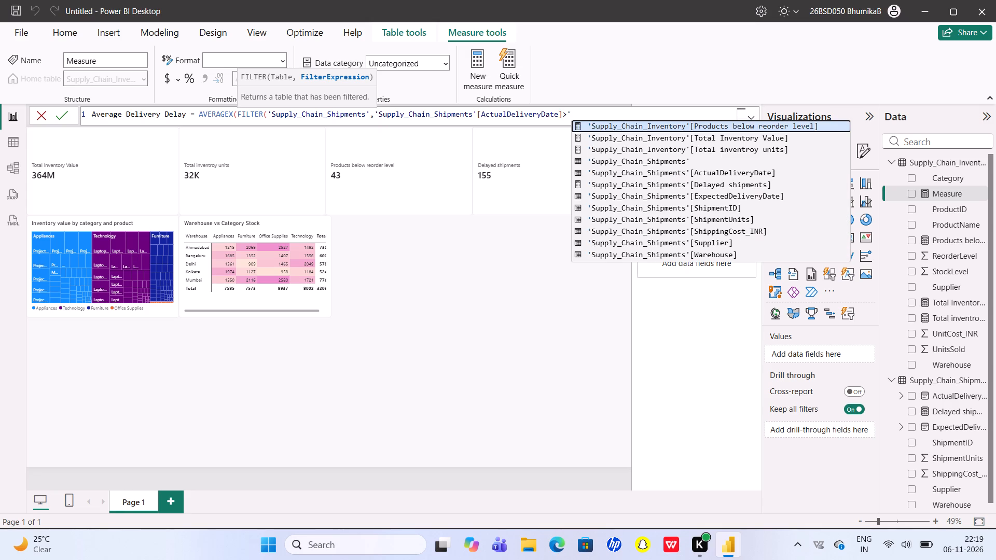
{"action": "left_click", "coordinate": [627, 189]}
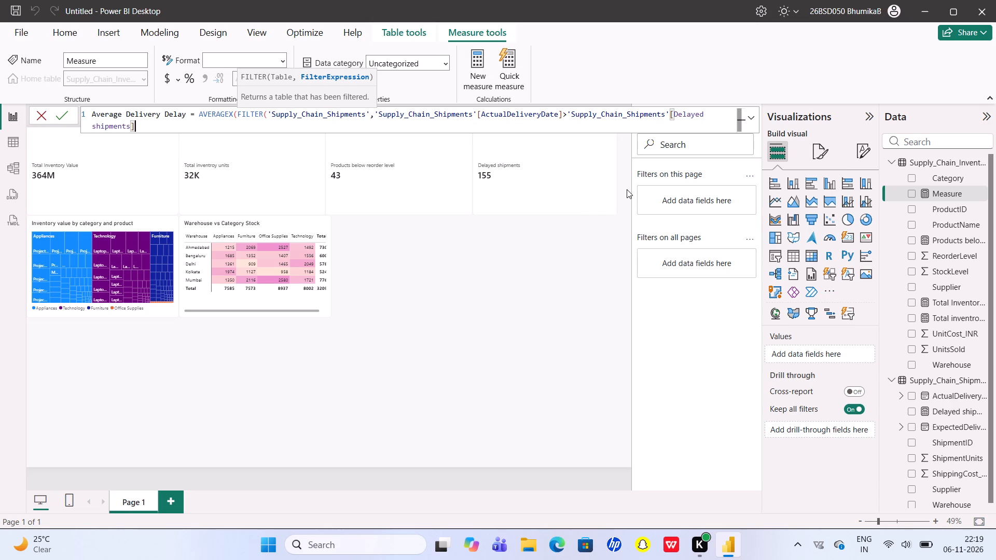
{"action": "type", "text": "),"}
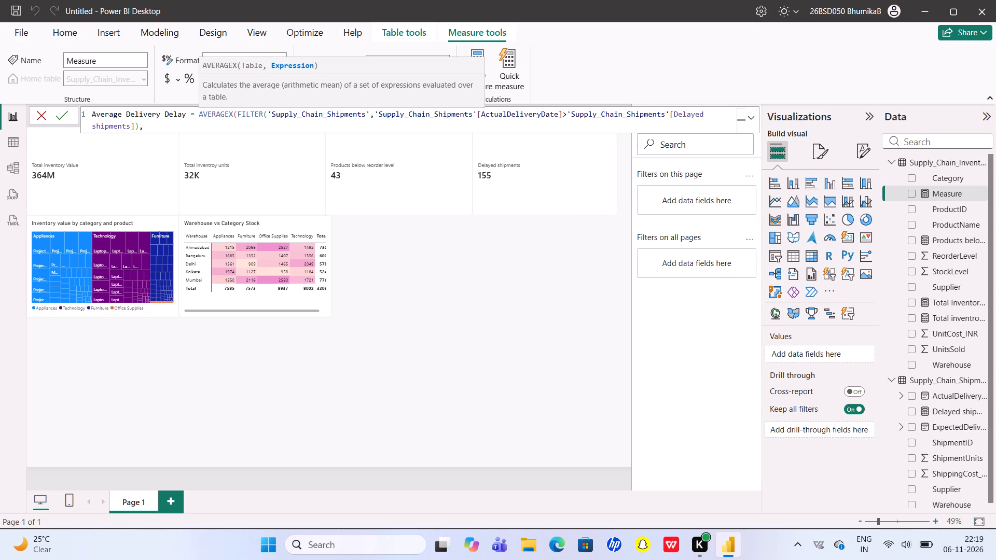
Complete the formula with DATEDIFF from the shipments table's ExpectedDeliveryDate to ActualDeliveryDate in DAY units, and commit the measure.
{"action": "type", "text": "DATE"}
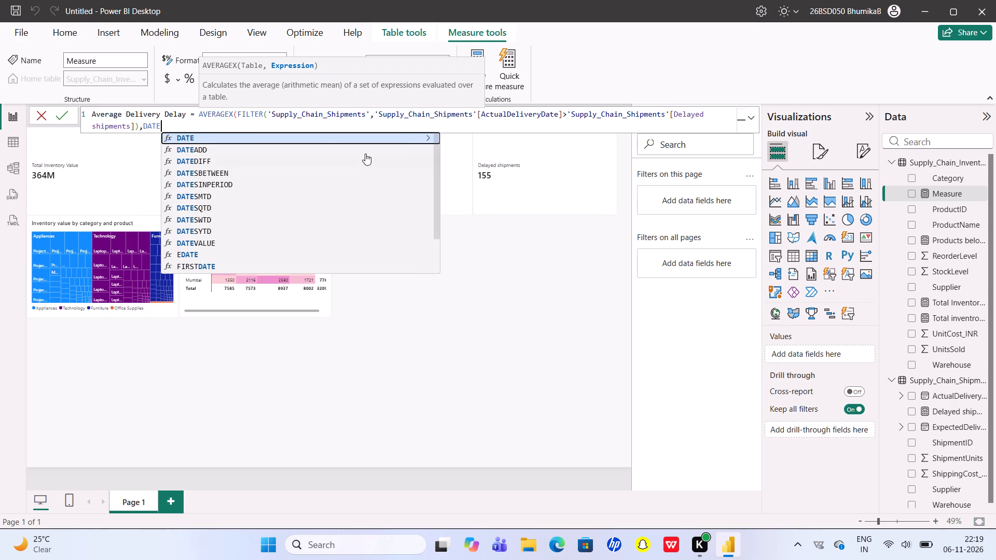
{"action": "left_click", "coordinate": [308, 156], "text": "shift"}
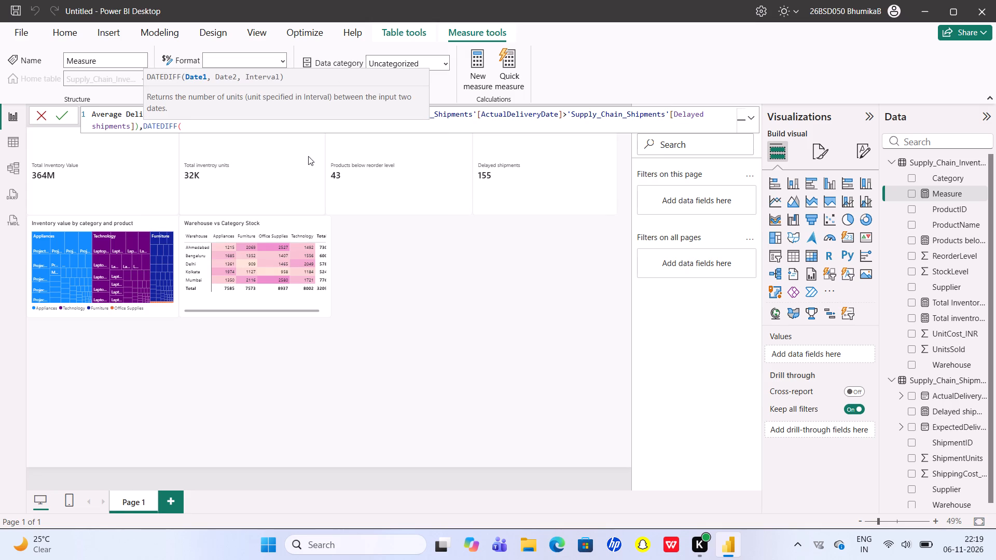
{"action": "key", "text": "apostrophe"}
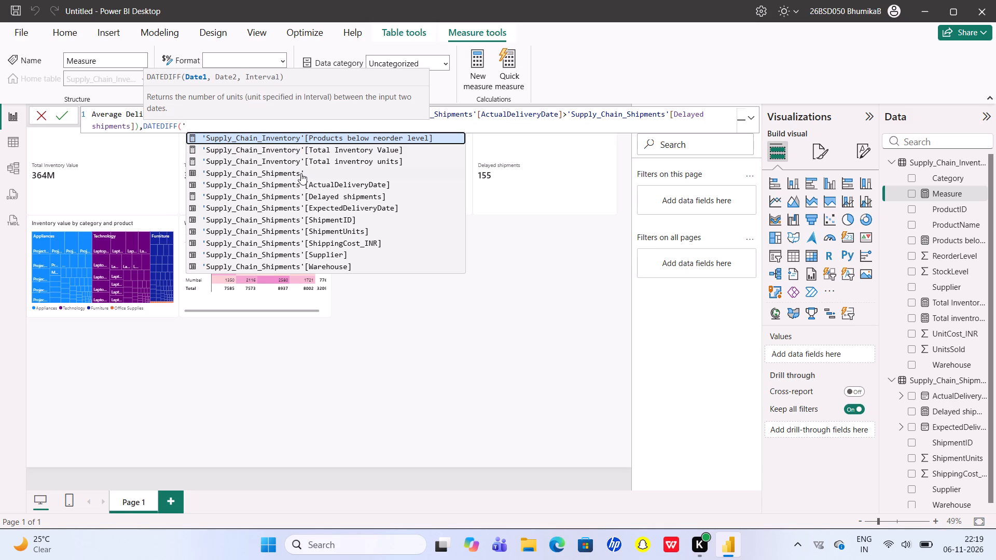
{"action": "left_click", "coordinate": [323, 204]}
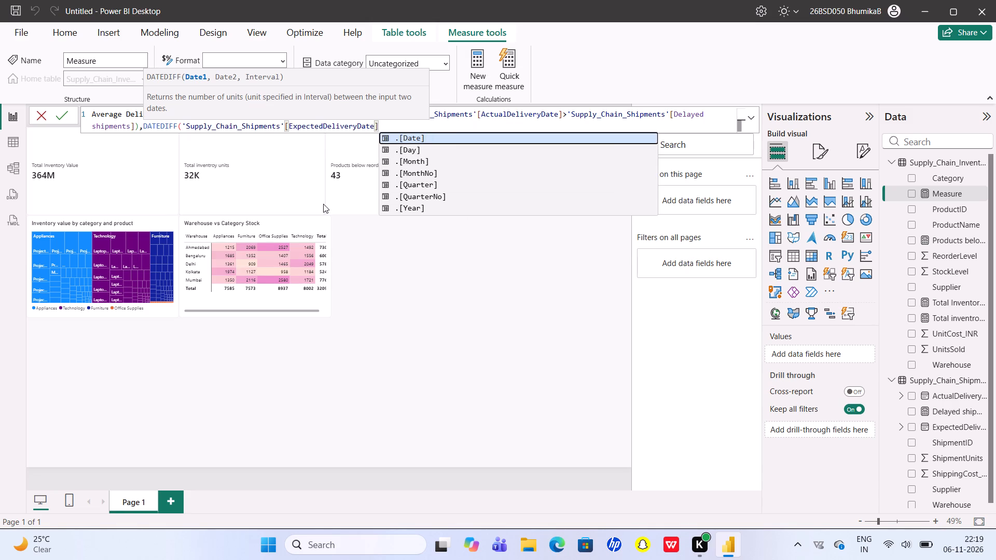
{"action": "type", "text": ",'"}
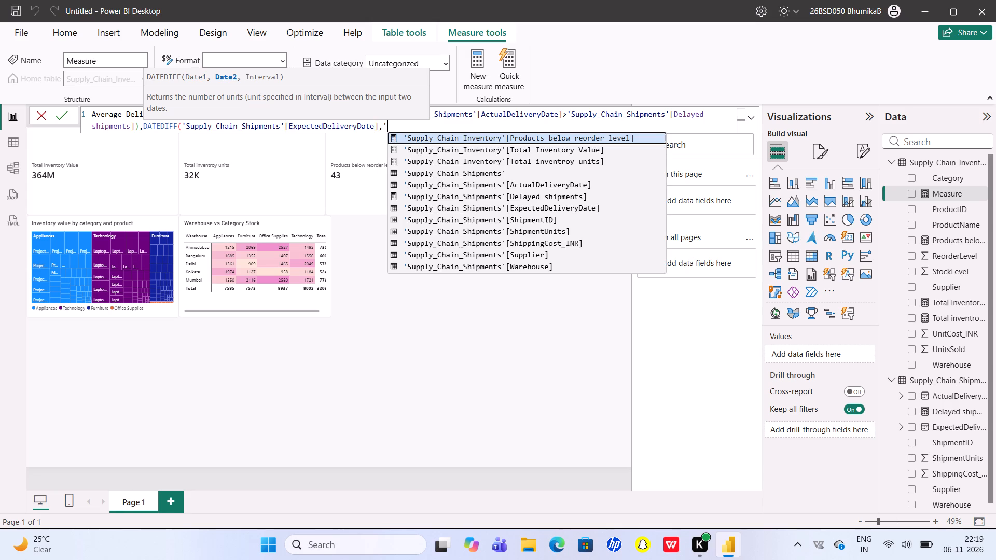
{"action": "left_click", "coordinate": [466, 181]}
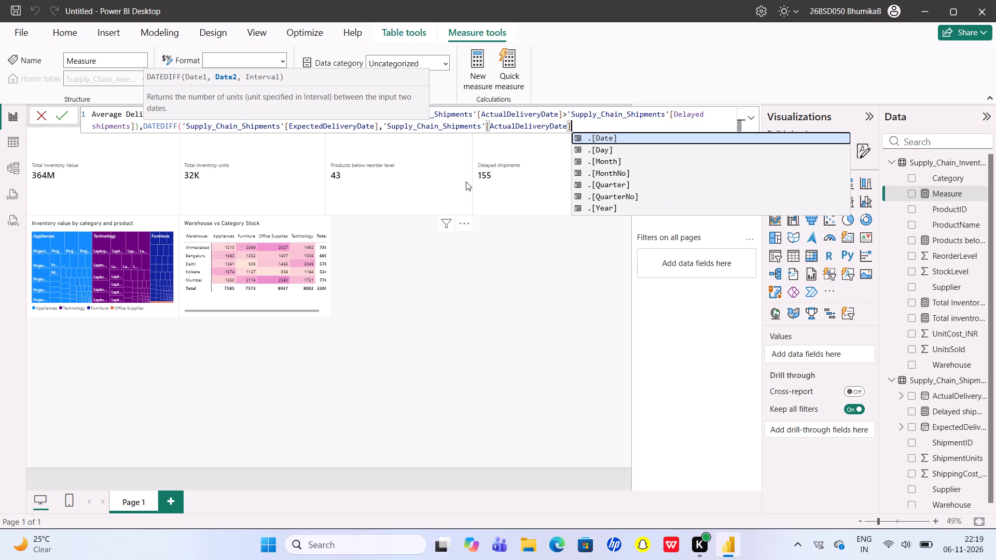
{"action": "key", "text": "comma"}
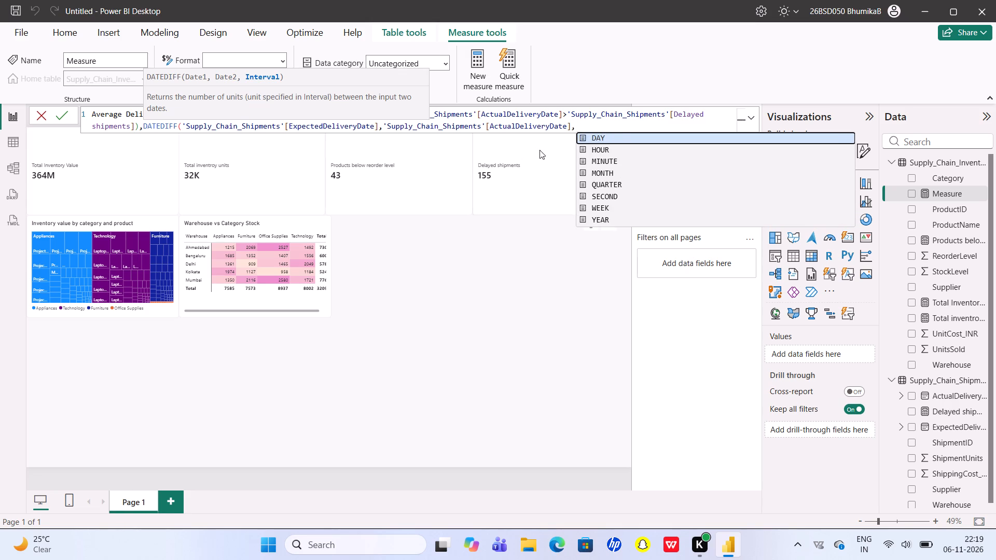
{"action": "left_click", "coordinate": [599, 137]}
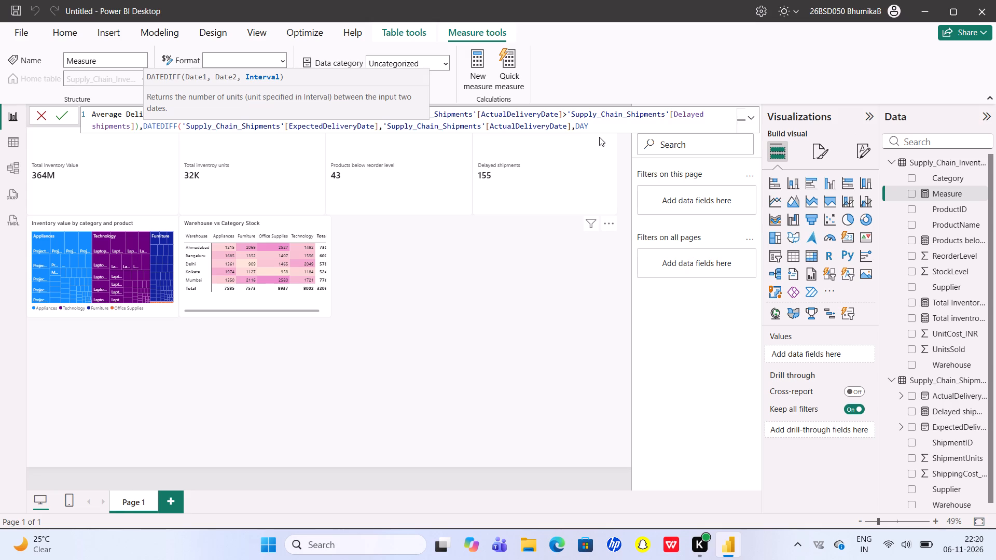
{"action": "type", "text": "))"}
{"action": "key", "text": "Return"}
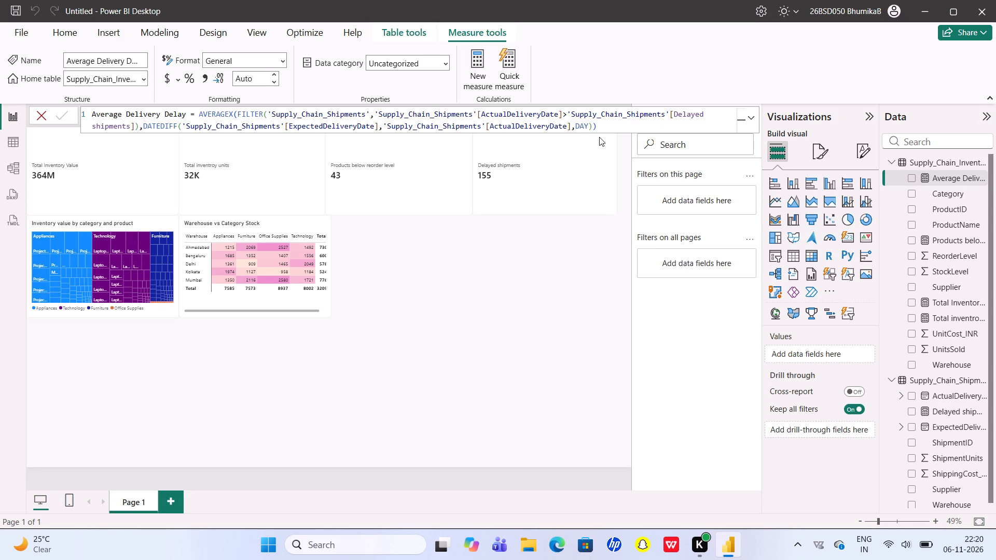
Insert a clustered bar chart and place it directly beside the matrix, beneath the measure cards.
{"action": "left_click", "coordinate": [810, 185]}
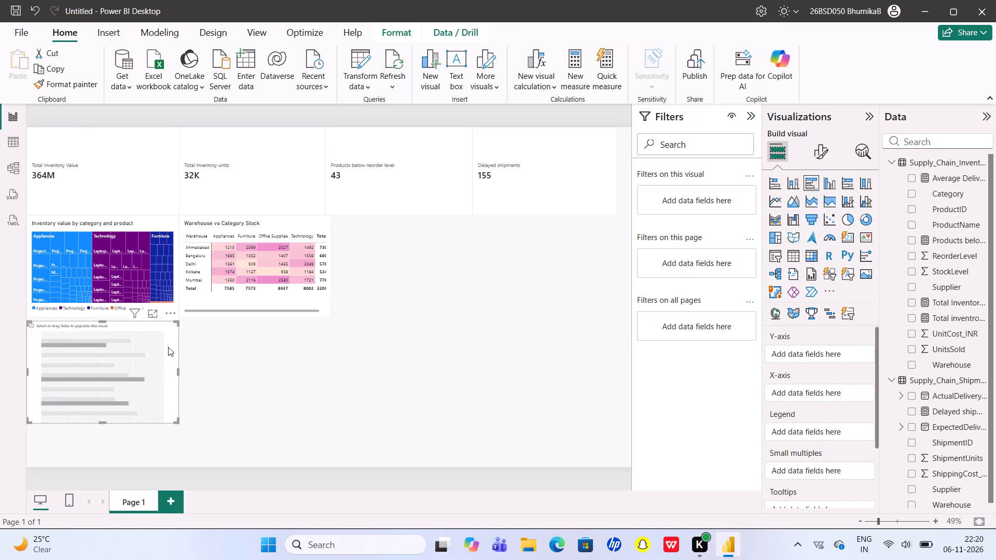
{"action": "left_click_drag", "start_coordinate": [168, 347], "coordinate": [511, 223]}
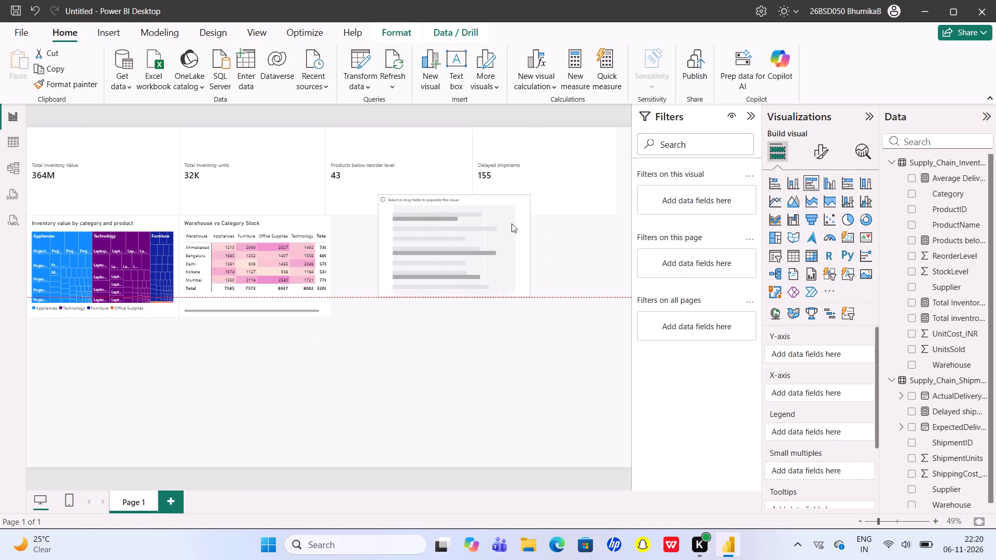
{"action": "left_click_drag", "start_coordinate": [511, 223], "coordinate": [475, 243]}
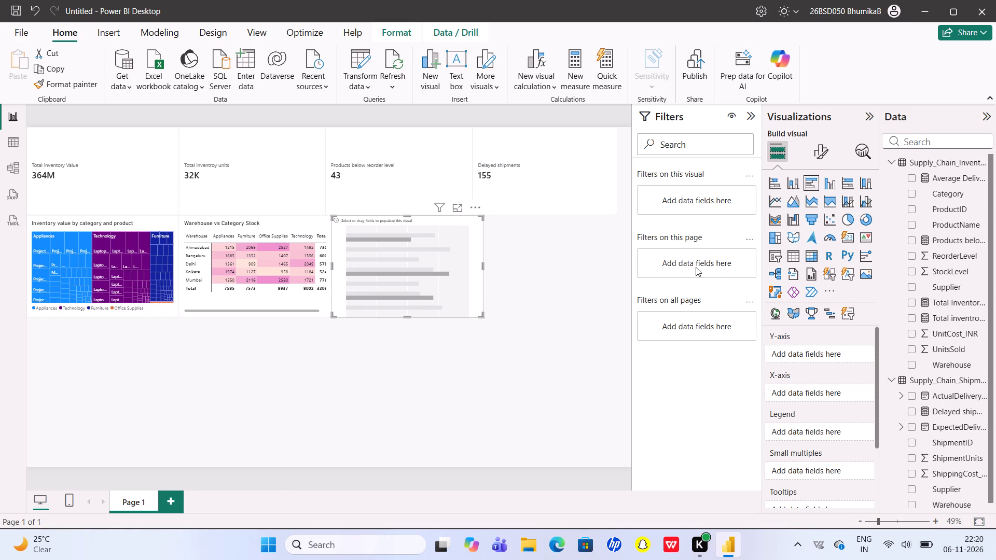
Fill the bar chart with Average Delivery Delay on the X-axis and the inventory table's Supplier on the Y-axis.
{"action": "left_click", "coordinate": [911, 176]}
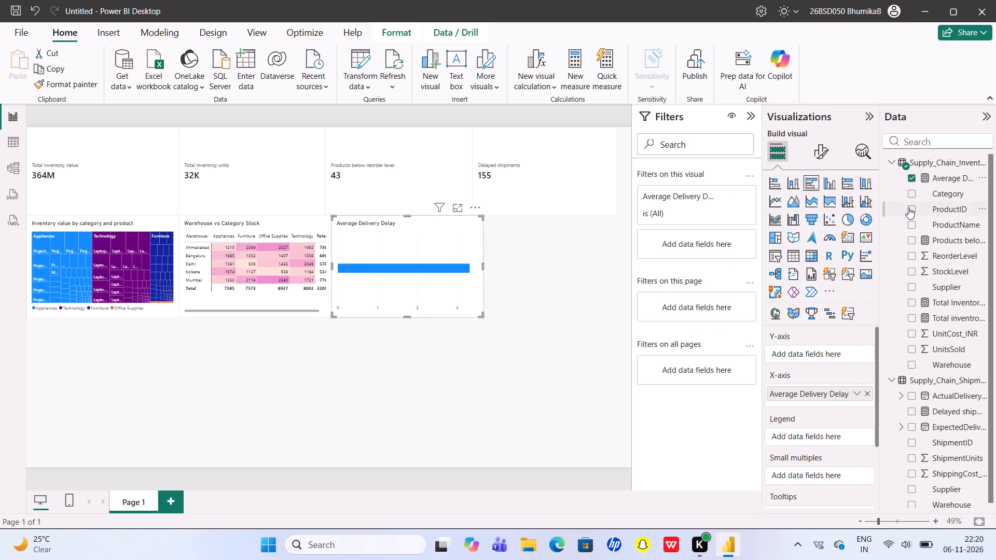
{"action": "left_click", "coordinate": [909, 285]}
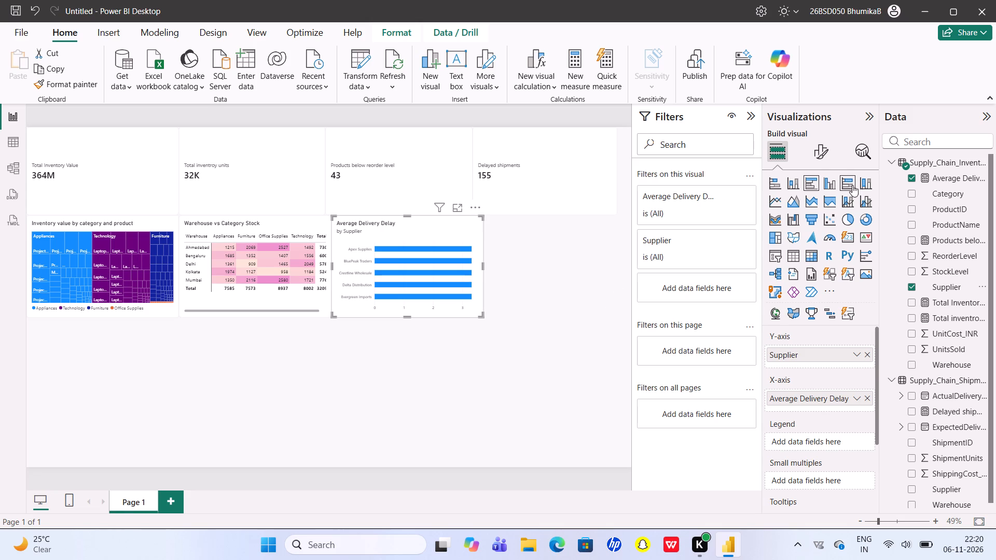
Change the bar chart's title text to "Average Delivery Delay by Supplier".
{"action": "left_click", "coordinate": [826, 159]}
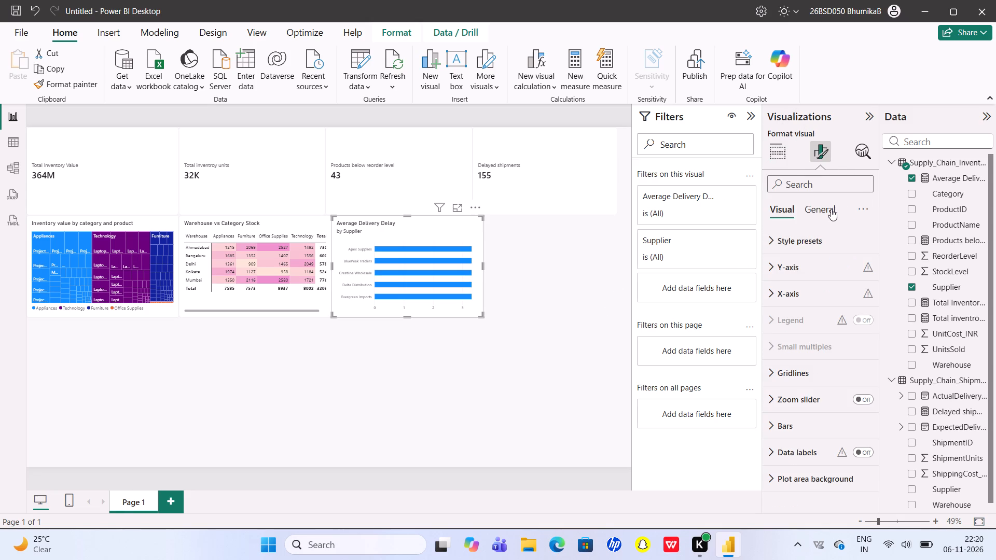
{"action": "left_click", "coordinate": [831, 209]}
{"action": "left_click", "coordinate": [815, 265]}
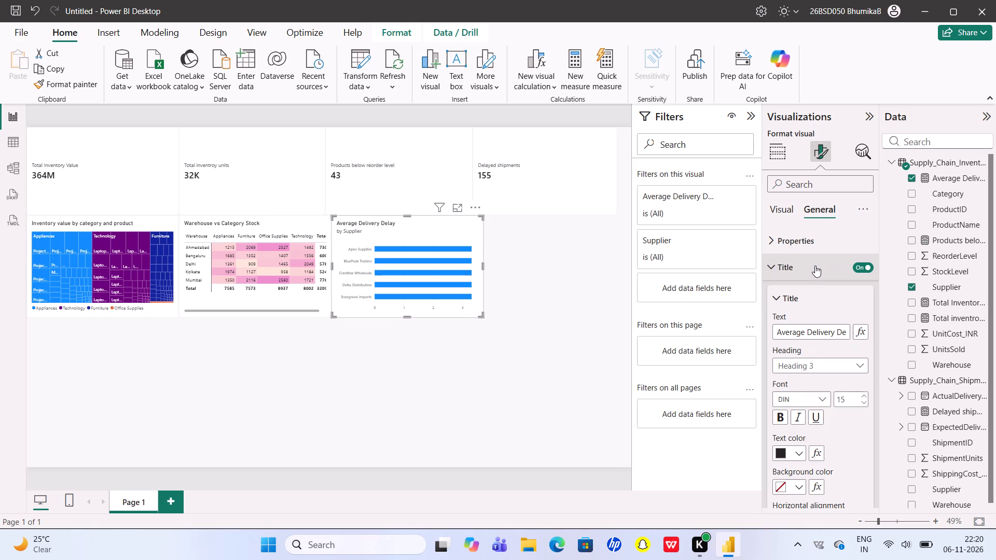
{"action": "left_click", "coordinate": [837, 331]}
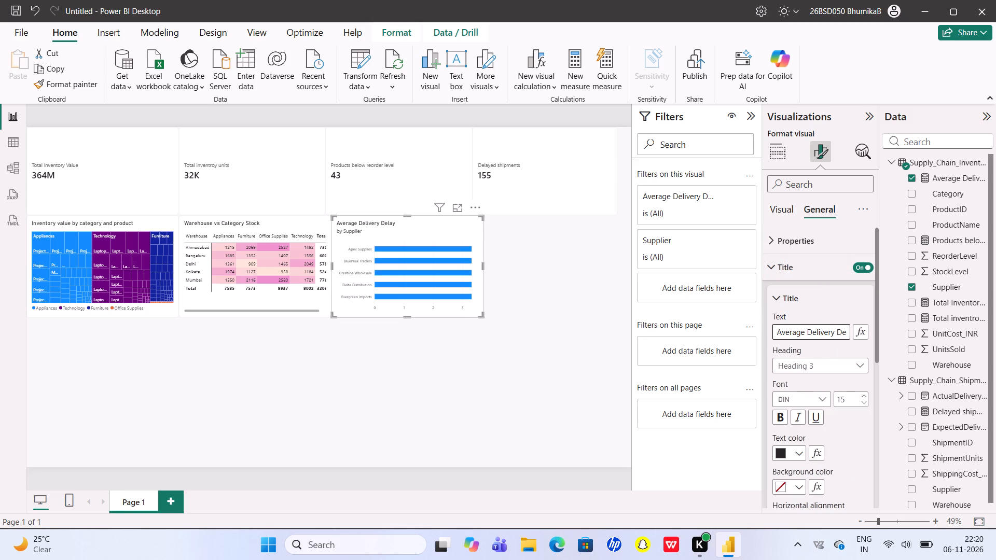
{"action": "key", "text": "Right"}
{"action": "key", "text": "Right"}
{"action": "key", "text": "Right"}
{"action": "key", "text": "Right"}
{"action": "key", "text": "Right"}
{"action": "key", "text": "Right"}
{"action": "key", "text": "Right"}
{"action": "key", "text": "Right"}
{"action": "key", "text": "Right"}
{"action": "key", "text": "Right"}
{"action": "key", "text": "Right"}
{"action": "key", "text": "Right"}
{"action": "key", "text": "Right"}
{"action": "key", "text": "space"}
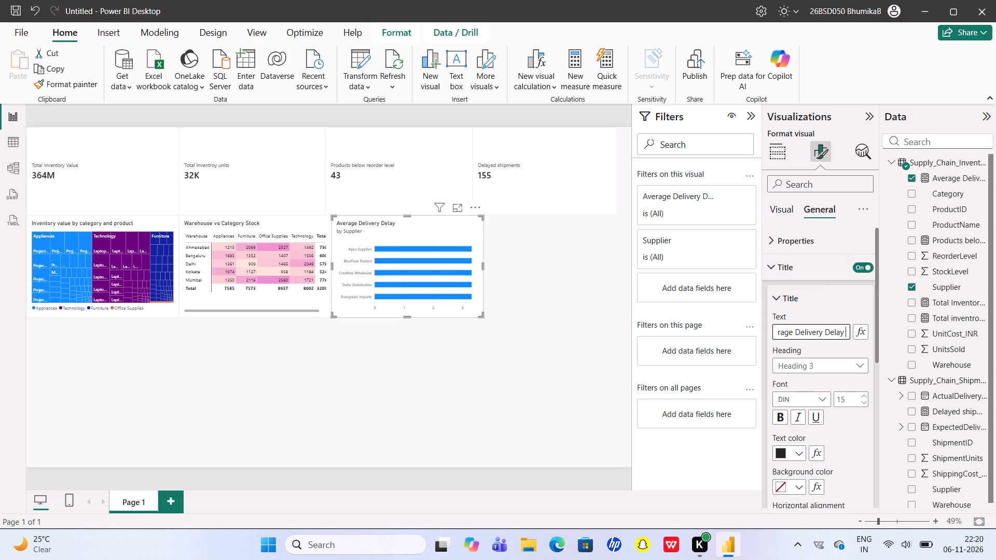
{"action": "key", "text": "space"}
{"action": "type", "text": "by"}
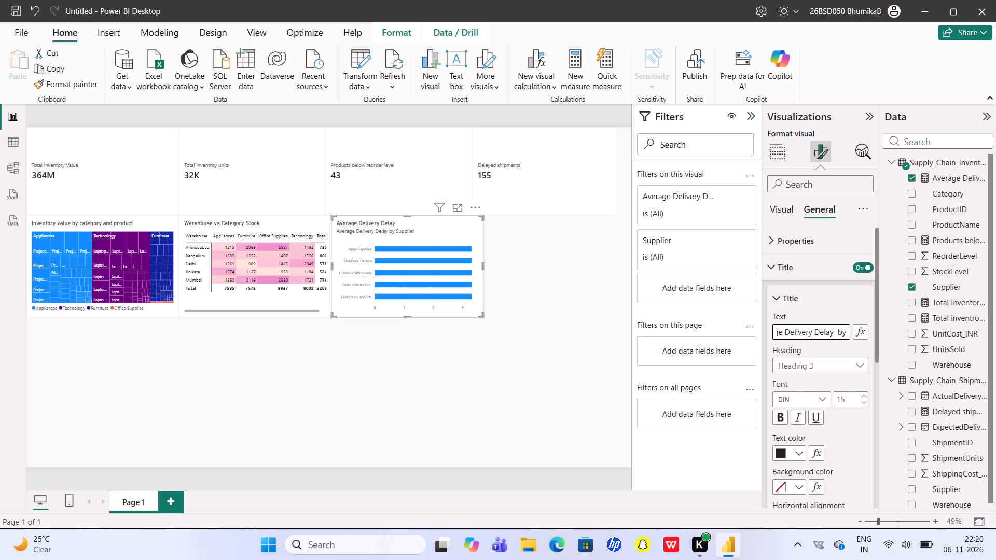
{"action": "key", "text": "space"}
{"action": "key", "text": "BackSpace"}
{"action": "key", "text": "BackSpace"}
{"action": "key", "text": "BackSpace"}
{"action": "key", "text": "BackSpace"}
{"action": "type", "text": "by"}
{"action": "key", "text": "space"}
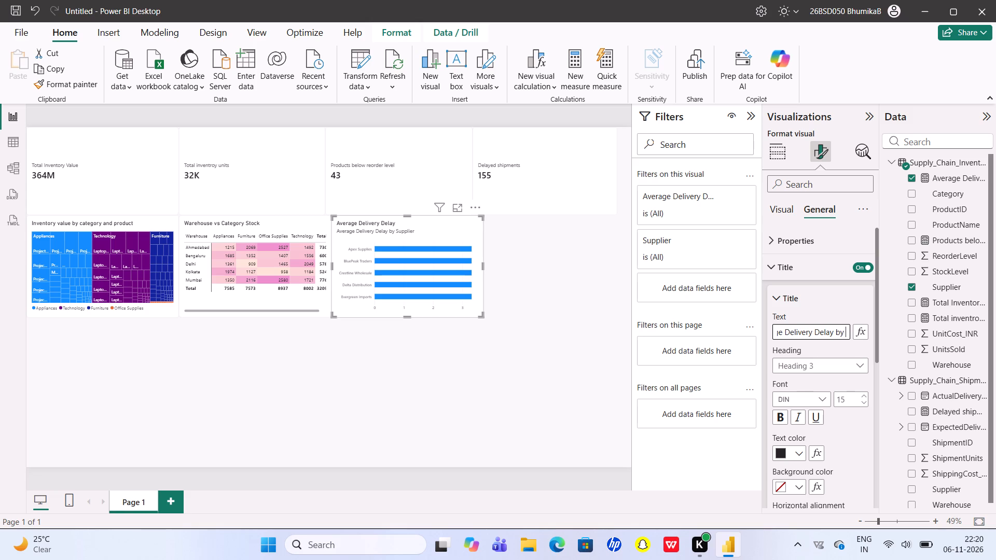
{"action": "type", "text": "Supplier"}
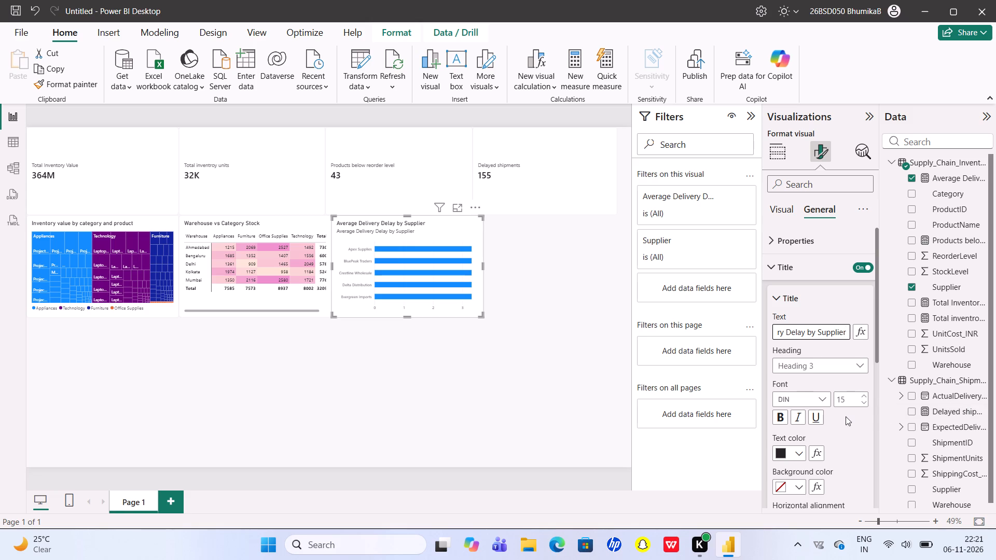
Turn off the bar chart's subtitle and deselect the chart.
{"action": "scroll", "coordinate": [846, 416], "scroll_direction": "down", "scroll_amount": 2}
{"action": "left_click", "coordinate": [856, 435]}
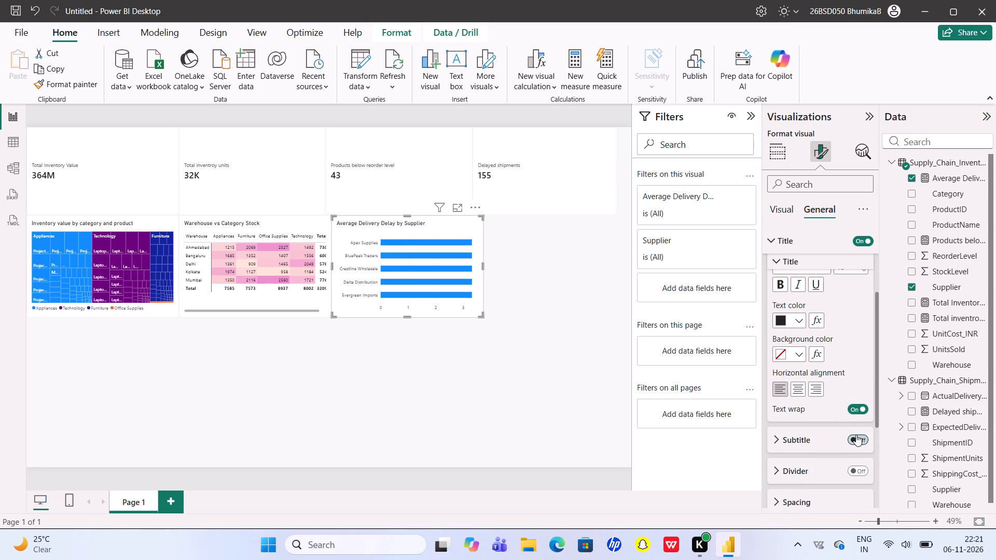
{"action": "left_click", "coordinate": [532, 340]}
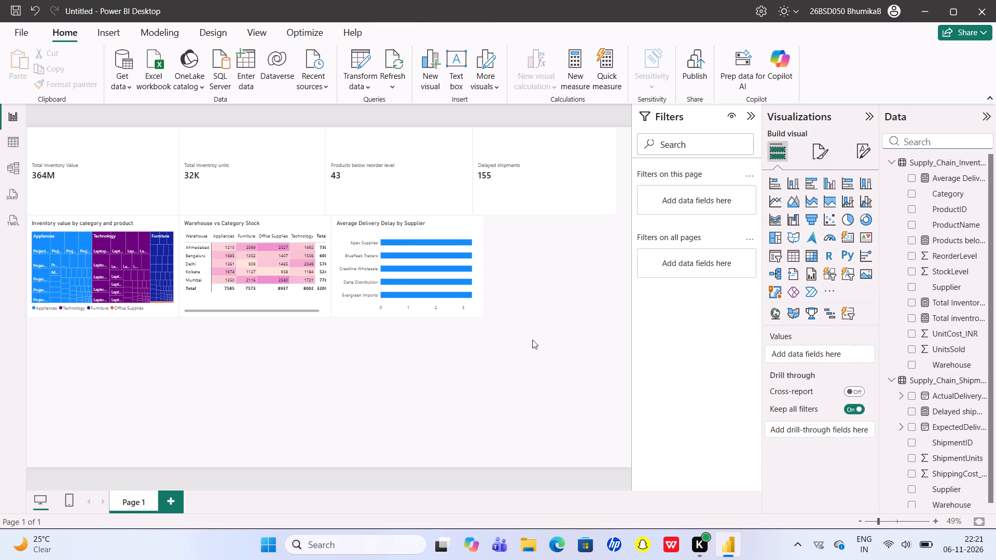
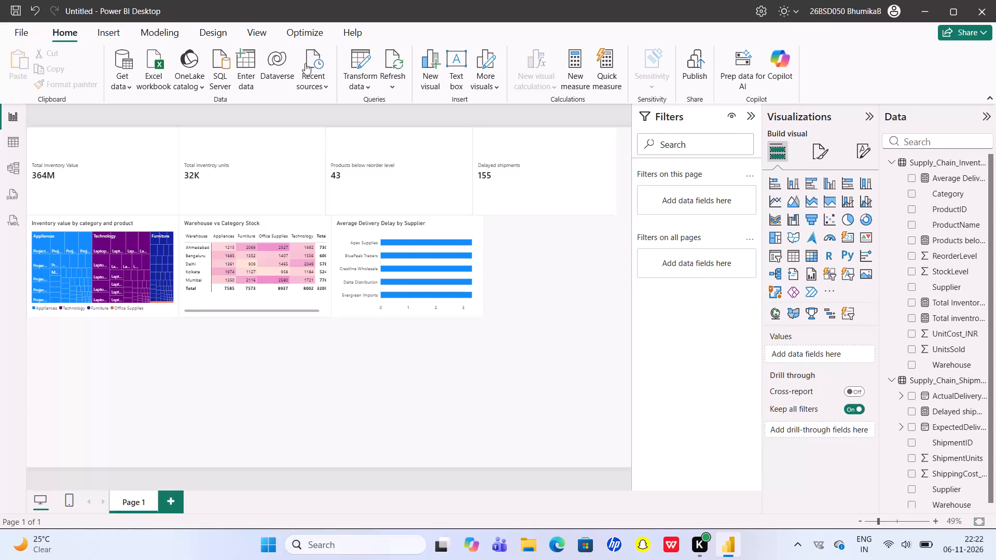
Start a manually entered data table and fill the first column's rows with Movement, Movement Type and Units.
{"action": "left_click", "coordinate": [157, 29]}
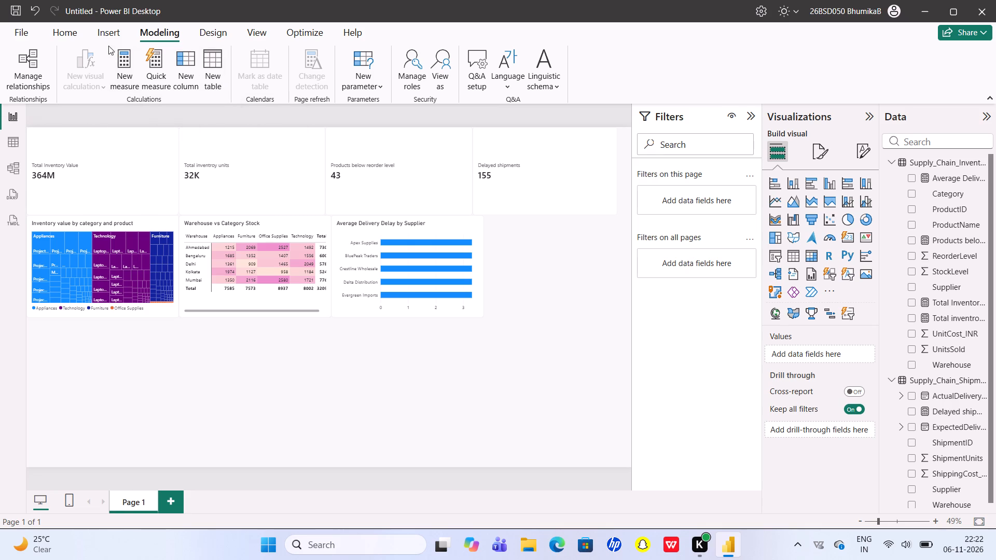
{"action": "left_click", "coordinate": [76, 30]}
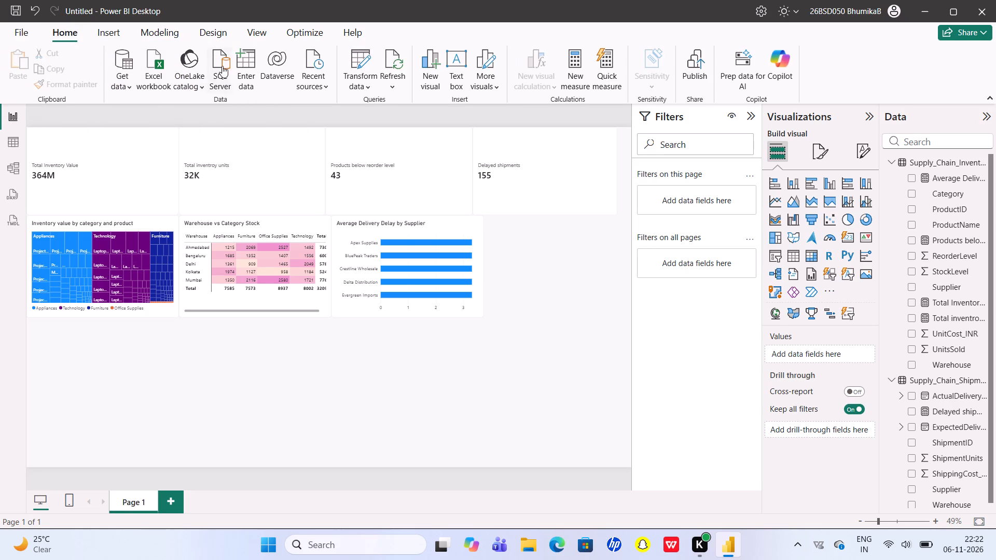
{"action": "left_click", "coordinate": [244, 68]}
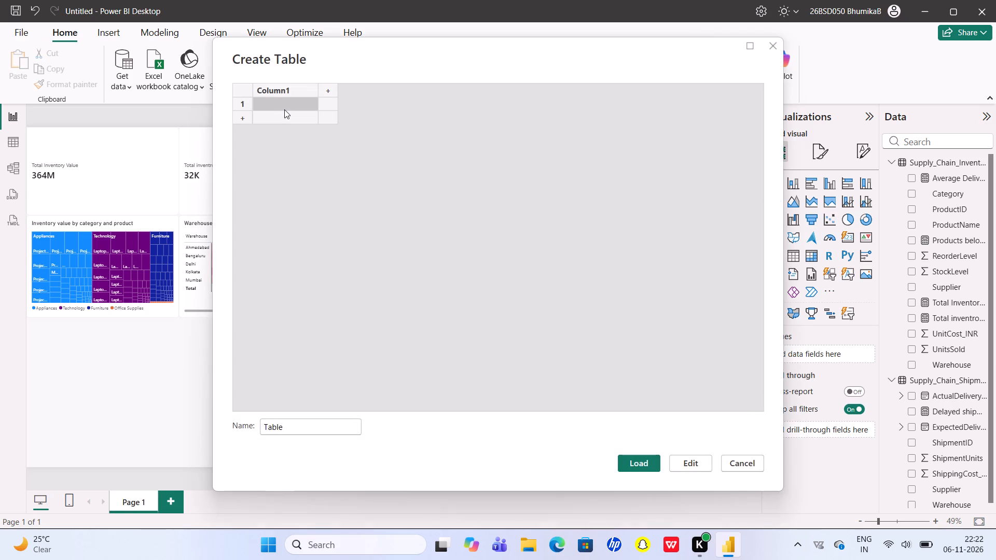
{"action": "type", "text": "Mo"}
{"action": "type", "text": "vement"}
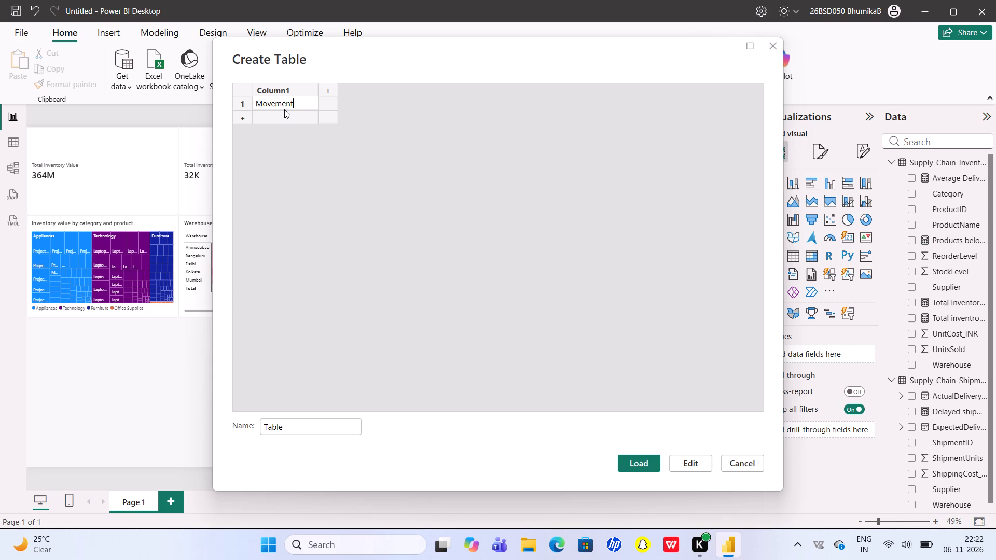
{"action": "key", "text": "Return"}
{"action": "type", "text": "Mivement"}
{"action": "key", "text": "BackSpace"}
{"action": "key", "text": "BackSpace"}
{"action": "key", "text": "BackSpace"}
{"action": "key", "text": "BackSpace"}
{"action": "key", "text": "BackSpace"}
{"action": "key", "text": "BackSpace"}
{"action": "key", "text": "BackSpace"}
{"action": "type", "text": "ovement"}
{"action": "key", "text": "space"}
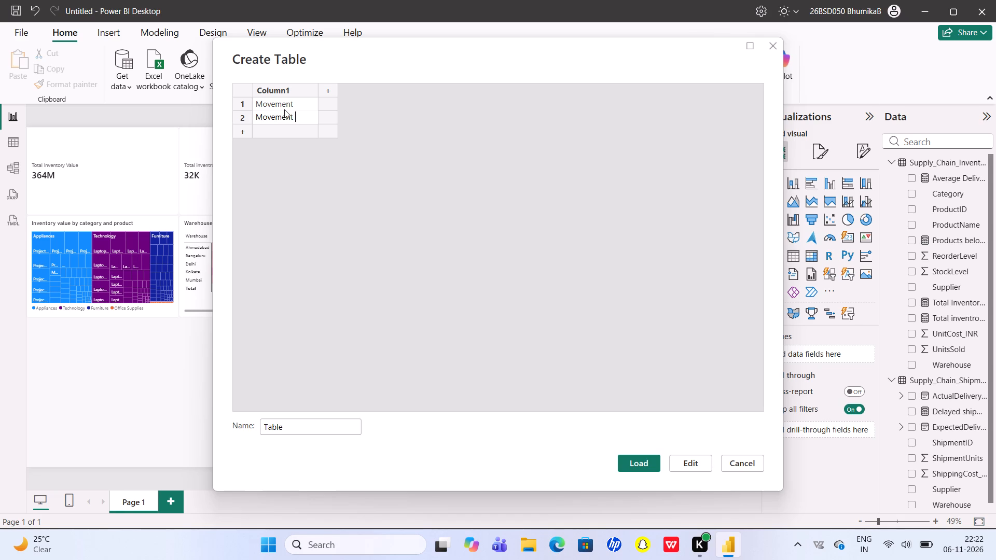
{"action": "type", "text": "Ty"}
{"action": "type", "text": "pe"}
{"action": "key", "text": "Return"}
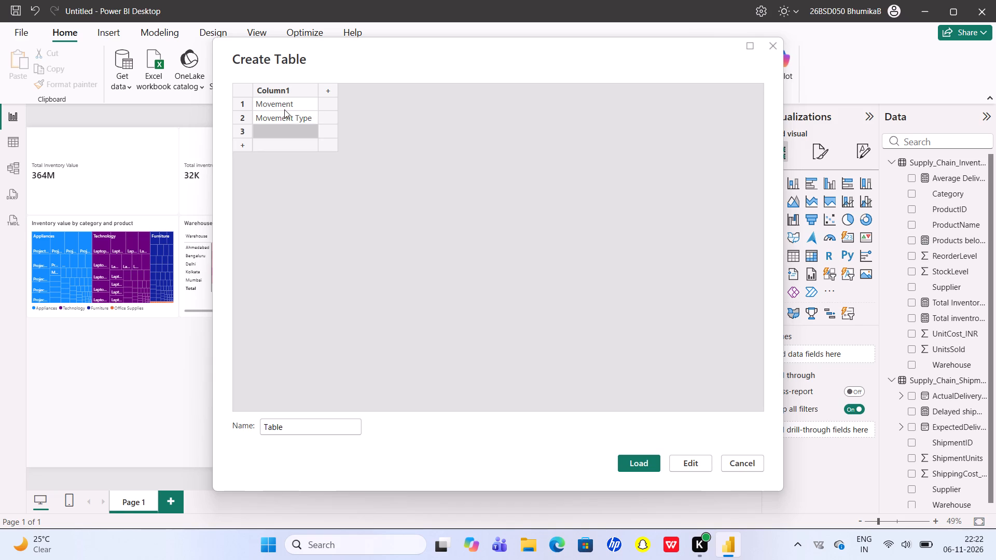
{"action": "type", "text": "Units"}
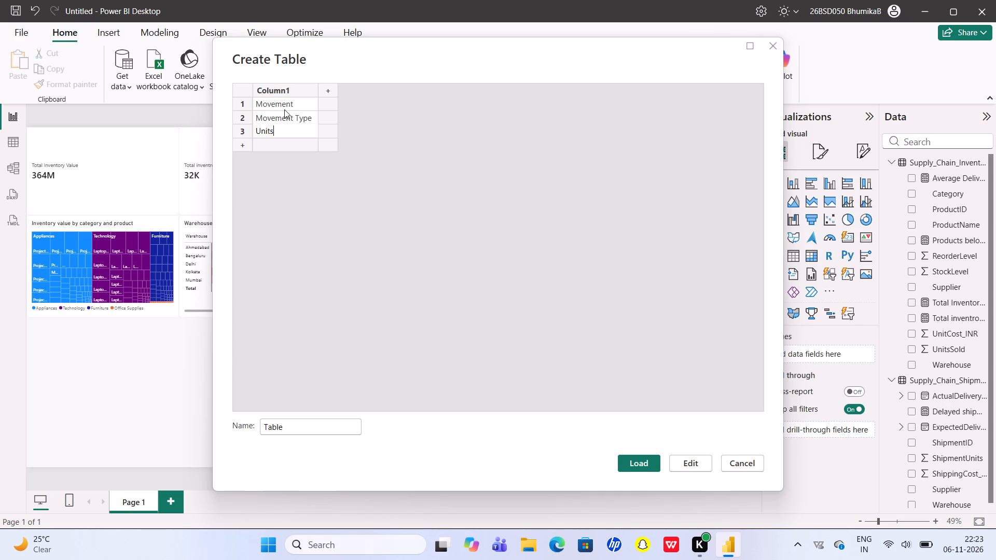
Add a fourth row and three more columns to the new table's grid.
{"action": "left_click", "coordinate": [243, 138]}
{"action": "left_click", "coordinate": [326, 80]}
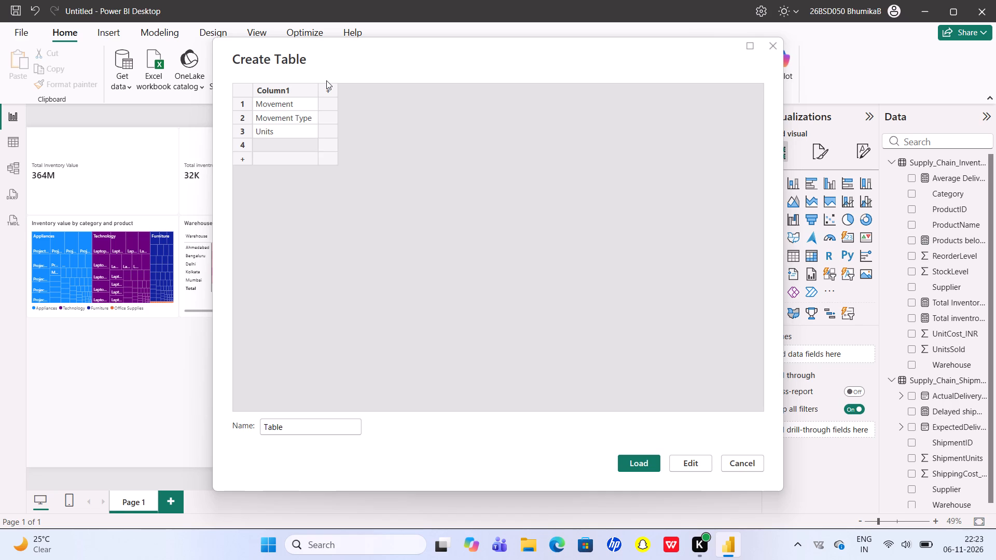
{"action": "left_click", "coordinate": [326, 91]}
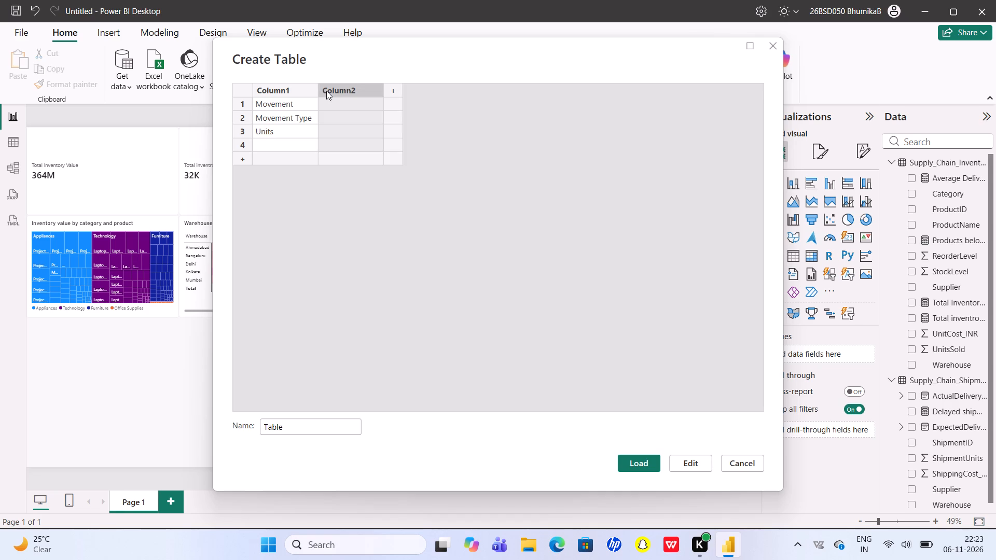
{"action": "left_click", "coordinate": [396, 85]}
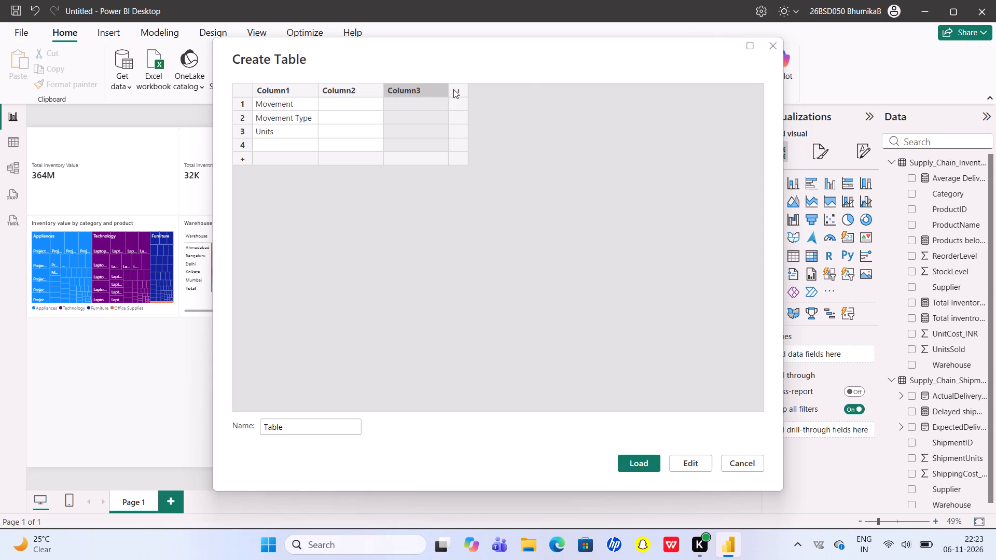
{"action": "left_click", "coordinate": [453, 89]}
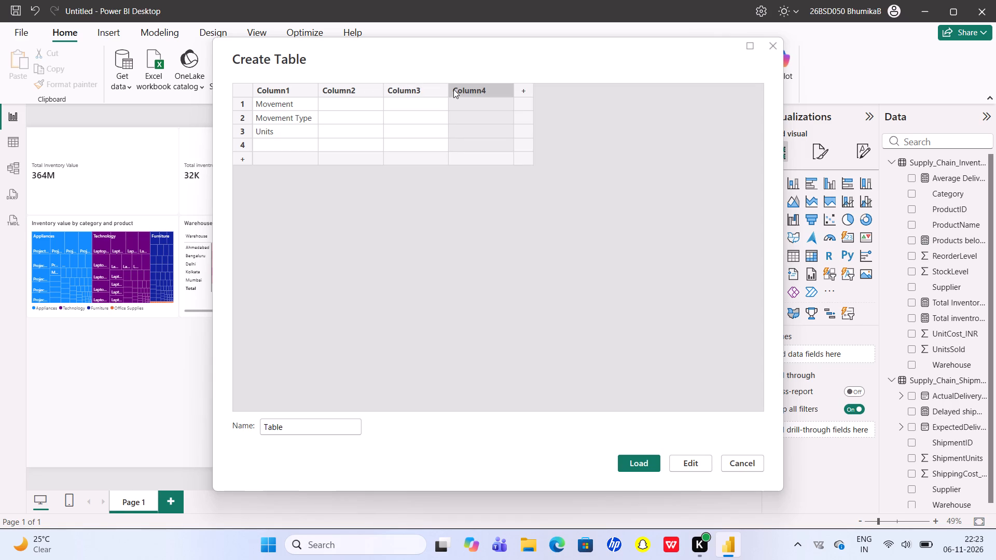
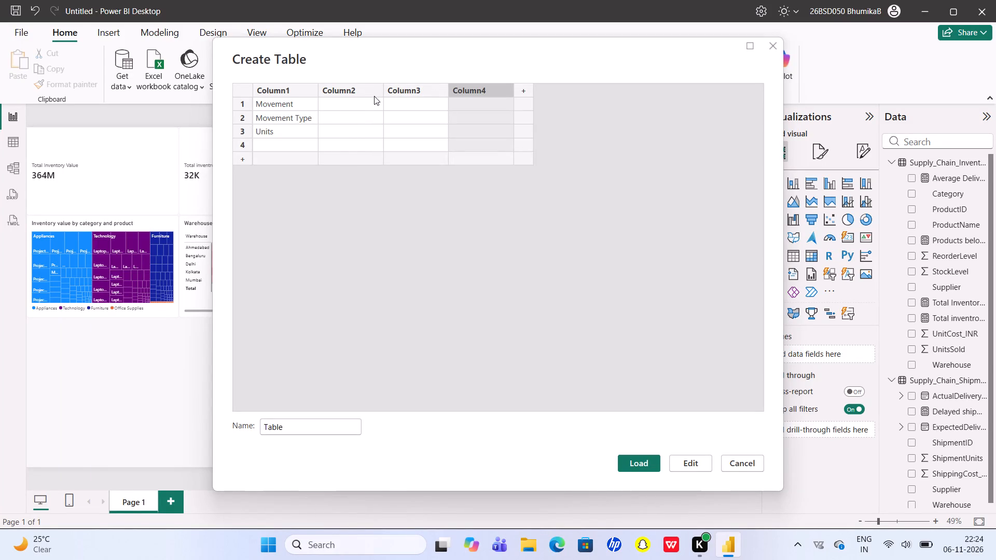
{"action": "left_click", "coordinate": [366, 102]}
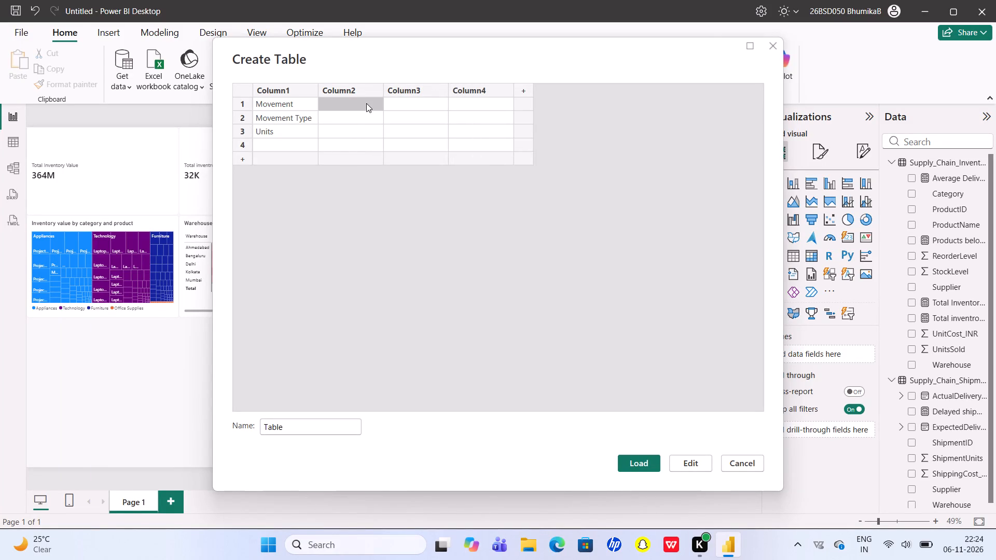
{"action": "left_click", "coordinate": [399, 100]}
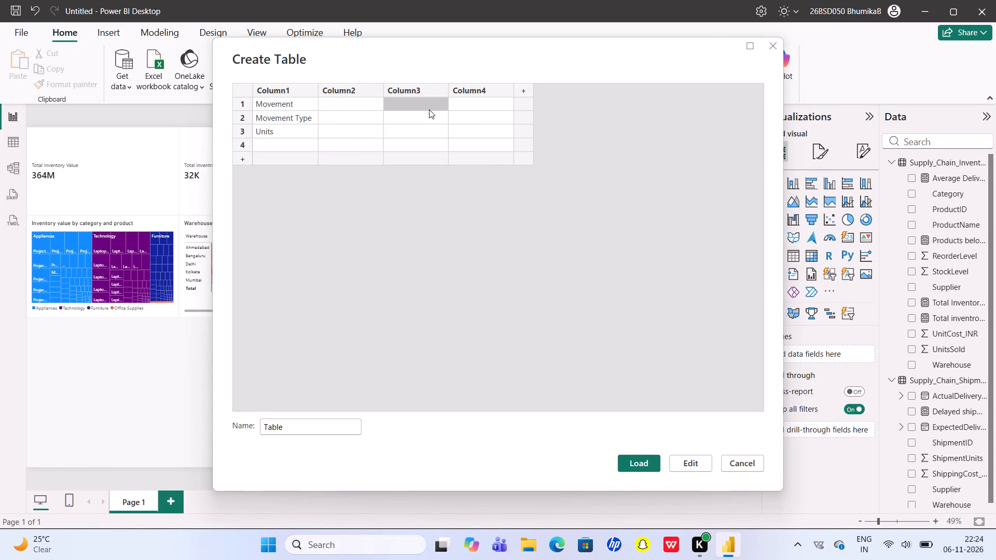
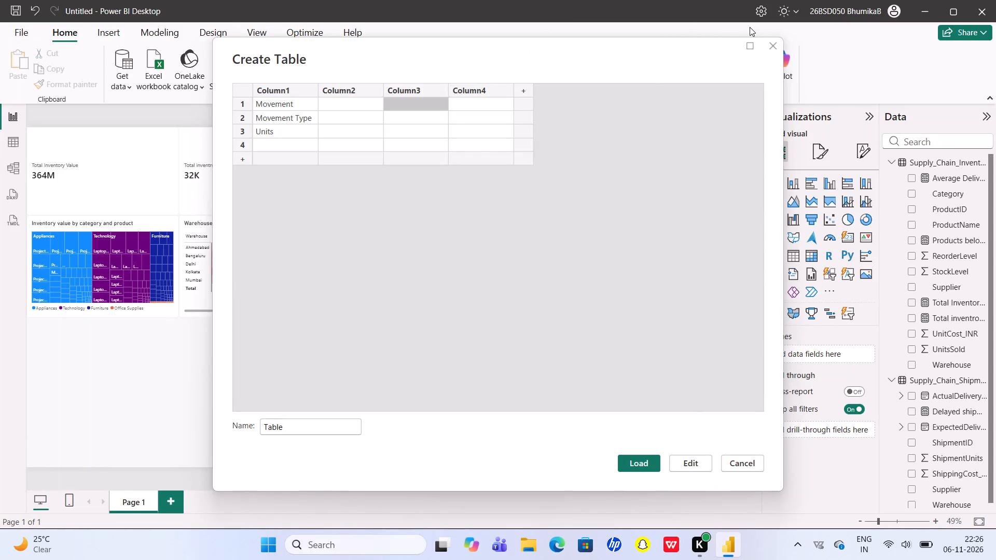
Discard the manually entered table without loading it.
{"action": "left_click", "coordinate": [774, 44]}
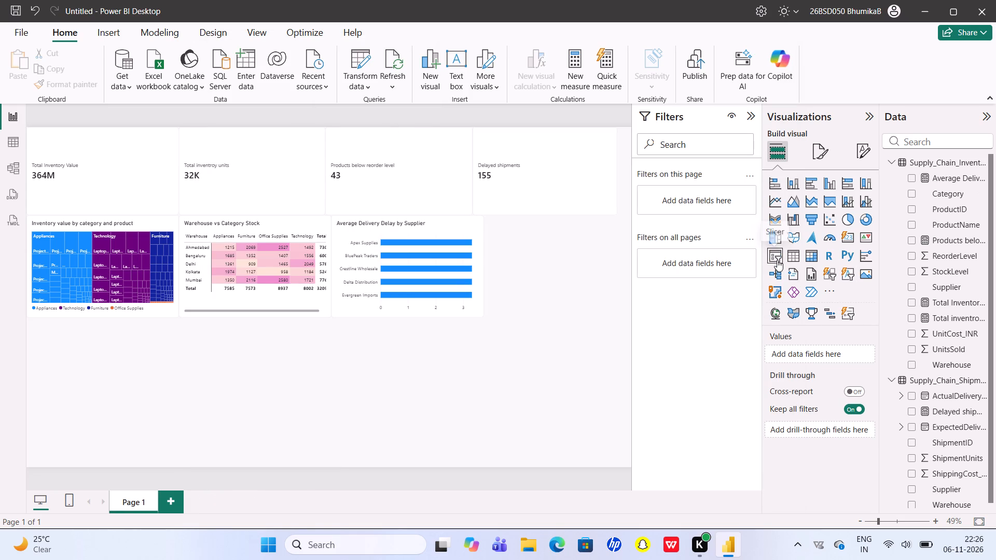
Add a slicer, shrink it, and place it beside the Average Delivery Delay by Supplier chart.
{"action": "left_click", "coordinate": [777, 260]}
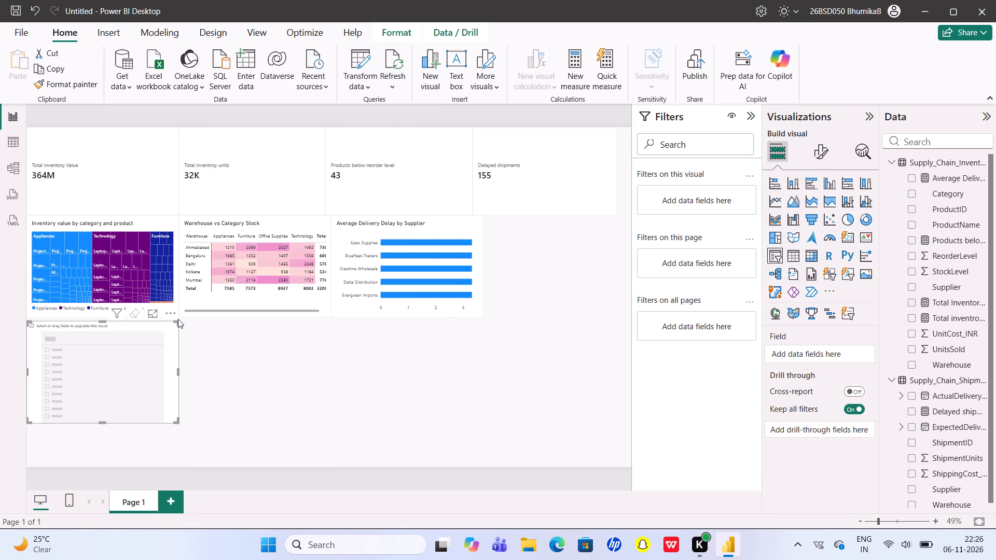
{"action": "left_click_drag", "start_coordinate": [177, 323], "coordinate": [158, 328]}
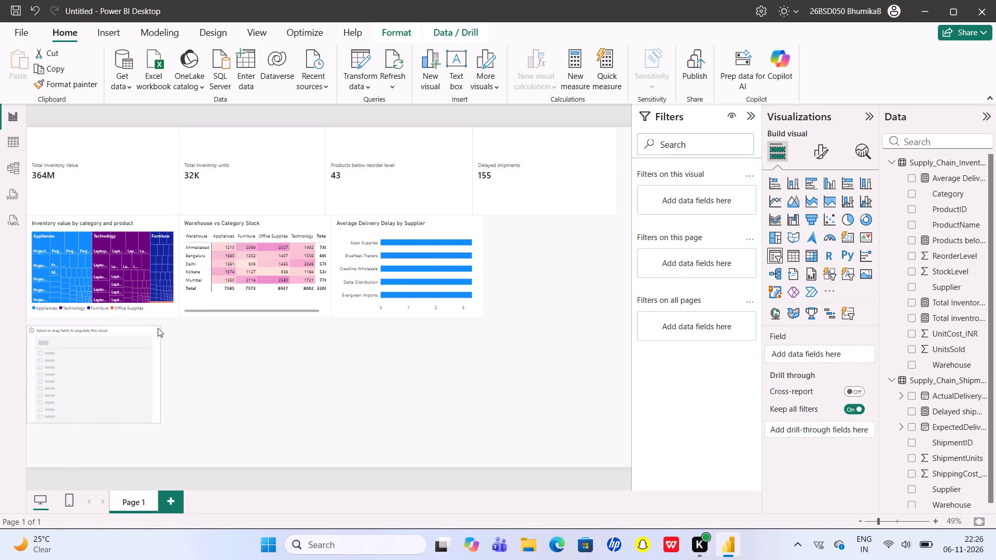
{"action": "left_click_drag", "start_coordinate": [158, 328], "coordinate": [129, 330]}
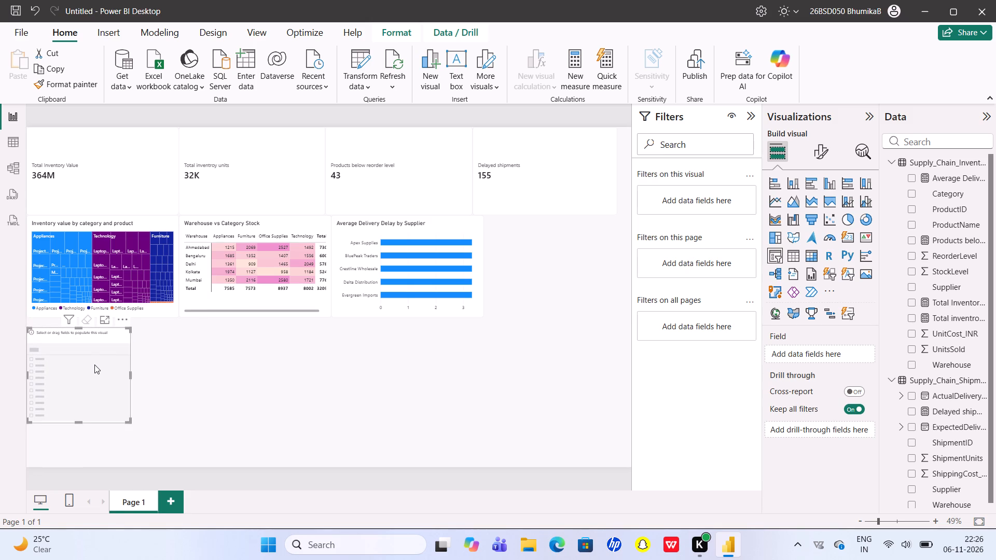
{"action": "left_click_drag", "start_coordinate": [94, 365], "coordinate": [277, 331]}
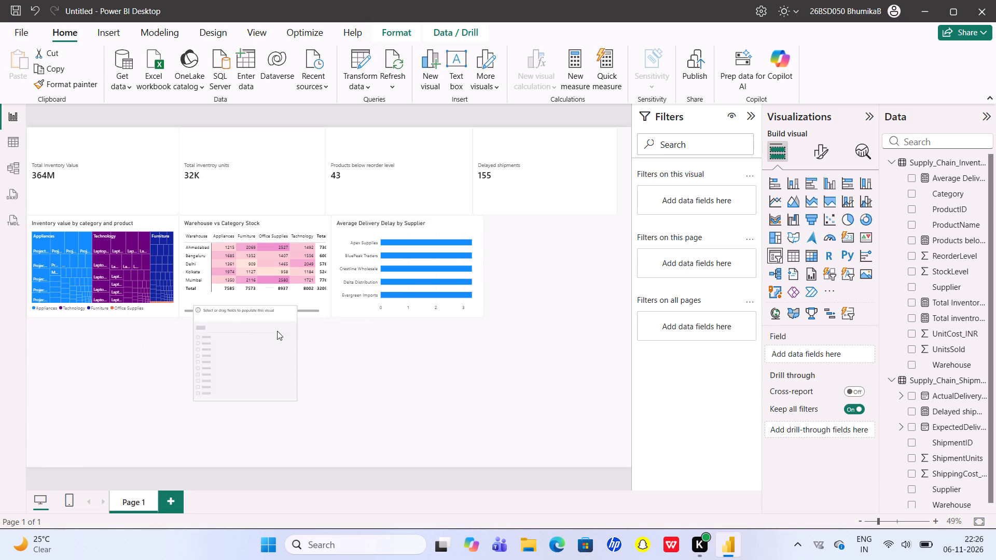
{"action": "left_click_drag", "start_coordinate": [277, 331], "coordinate": [349, 281]}
{"action": "left_click_drag", "start_coordinate": [349, 281], "coordinate": [451, 270]}
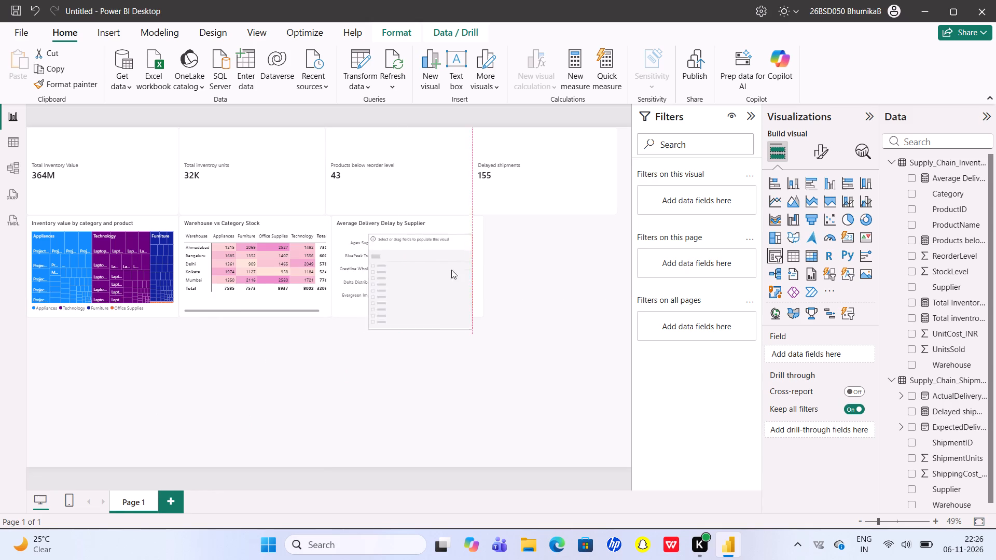
{"action": "left_click_drag", "start_coordinate": [451, 270], "coordinate": [502, 255]}
{"action": "left_click_drag", "start_coordinate": [515, 255], "coordinate": [566, 250]}
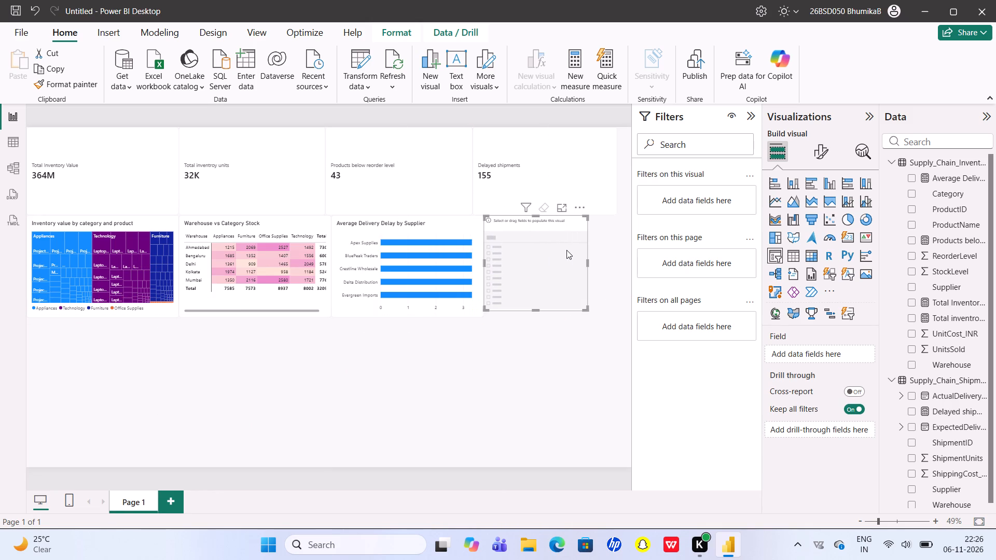
{"action": "left_click", "coordinate": [533, 303]}
{"action": "left_click", "coordinate": [539, 333]}
{"action": "scroll", "coordinate": [741, 215], "scroll_direction": "right", "scroll_amount": 1}
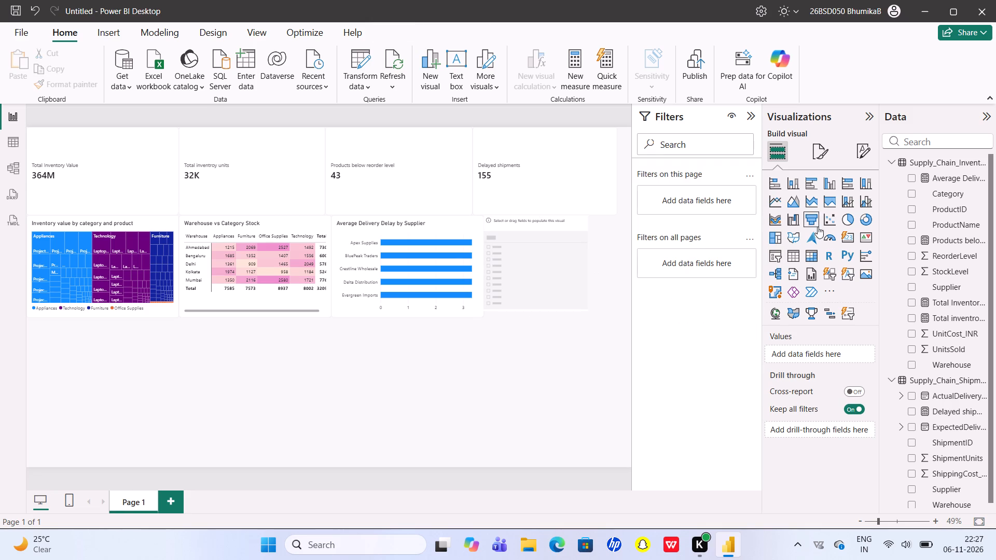
Add a second slicer, narrow it, and place it directly beneath the Inventory value by category and product treemap.
{"action": "left_click", "coordinate": [778, 251]}
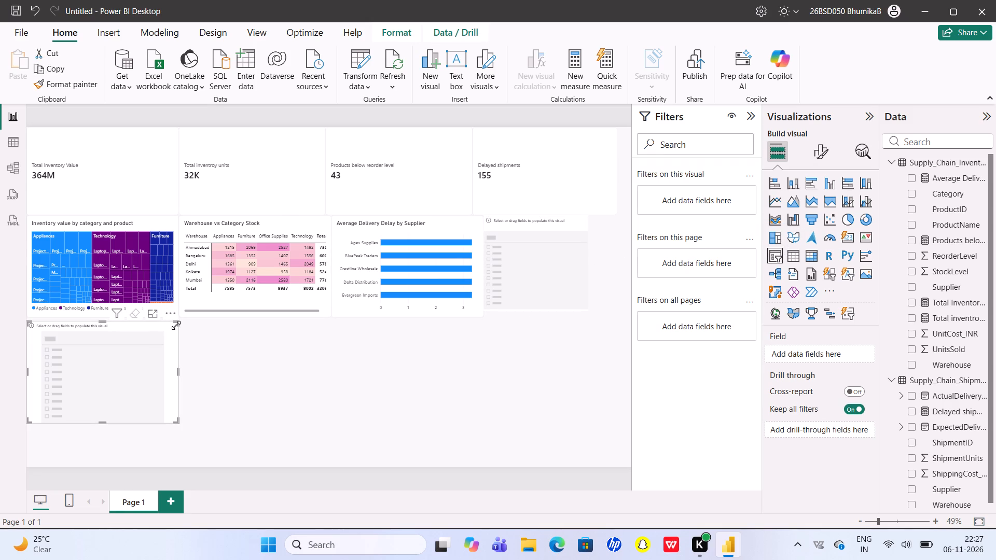
{"action": "left_click_drag", "start_coordinate": [176, 325], "coordinate": [135, 331]}
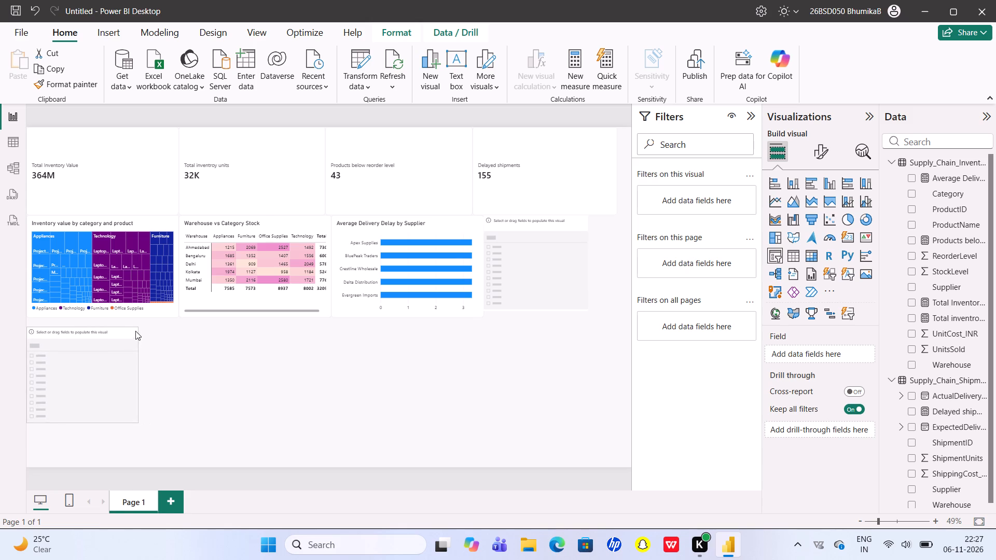
{"action": "left_click_drag", "start_coordinate": [135, 331], "coordinate": [128, 328]}
{"action": "left_click_drag", "start_coordinate": [104, 366], "coordinate": [104, 360]}
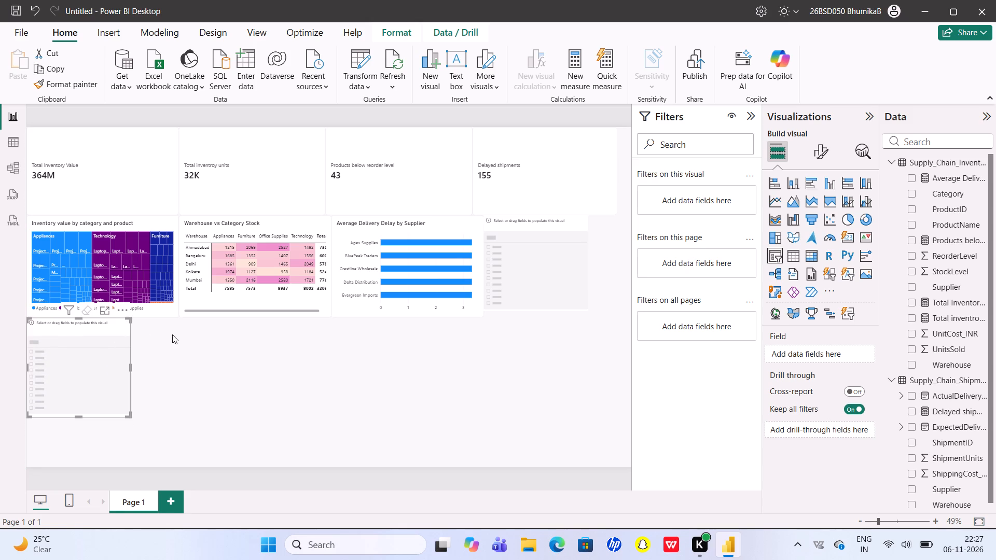
{"action": "left_click", "coordinate": [218, 340]}
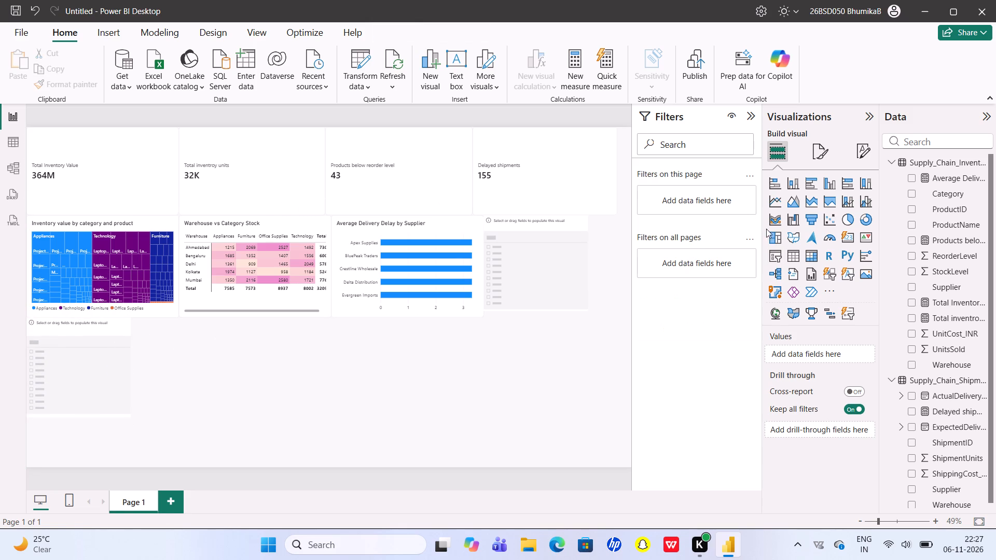
Add a third slicer beside the one under the treemap and stretch it to nearly the same height.
{"action": "left_click", "coordinate": [779, 249]}
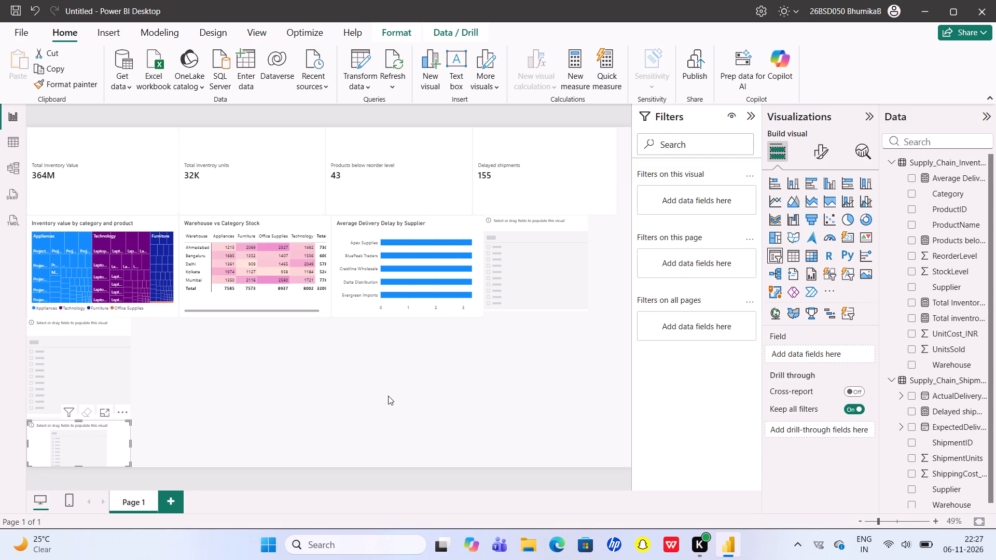
{"action": "left_click_drag", "start_coordinate": [116, 446], "coordinate": [204, 391]}
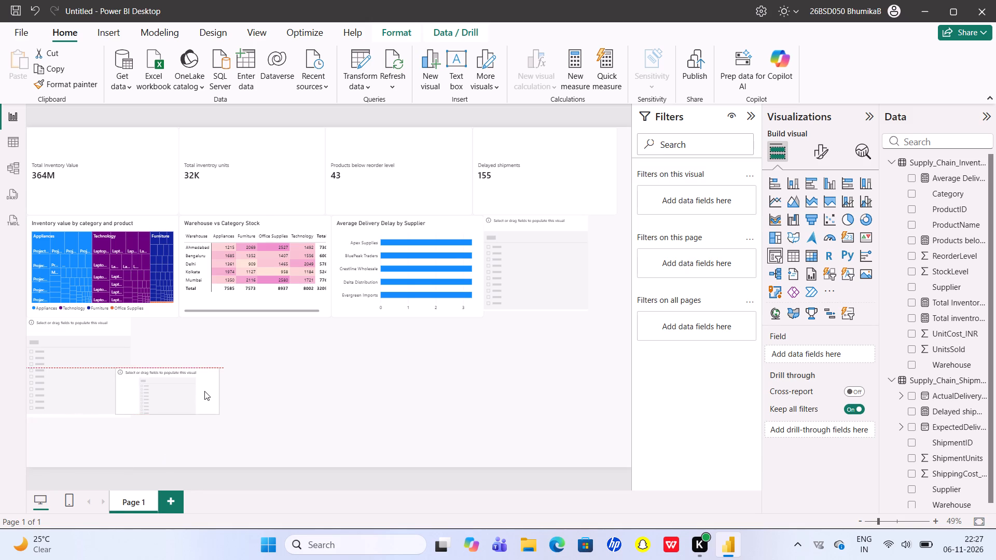
{"action": "left_click_drag", "start_coordinate": [204, 391], "coordinate": [231, 352]}
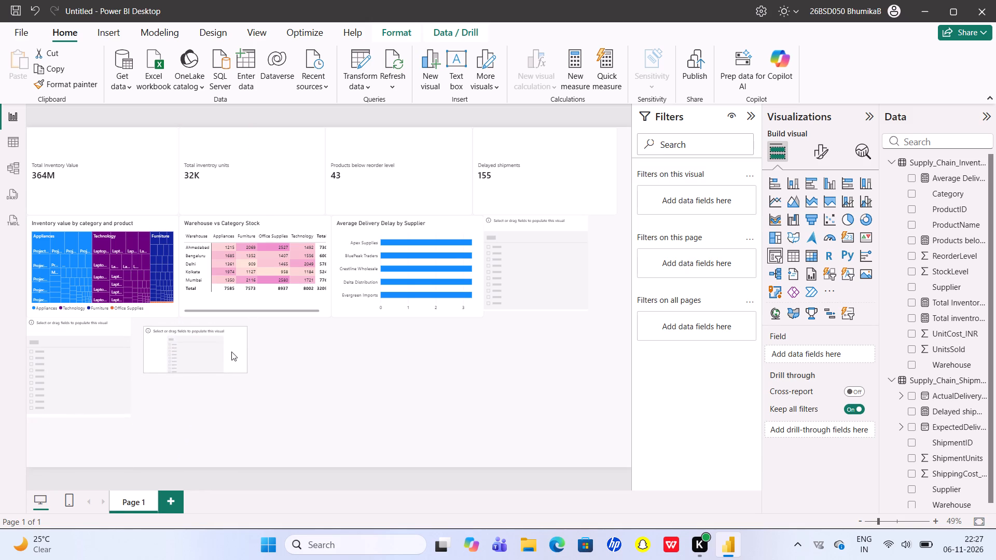
{"action": "left_click_drag", "start_coordinate": [231, 352], "coordinate": [223, 345]}
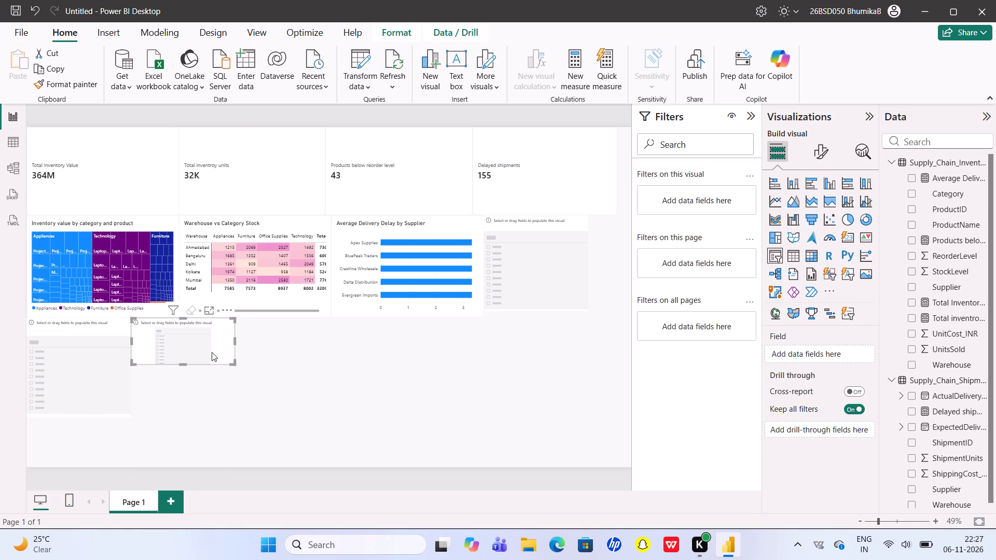
{"action": "left_click_drag", "start_coordinate": [185, 365], "coordinate": [187, 393]}
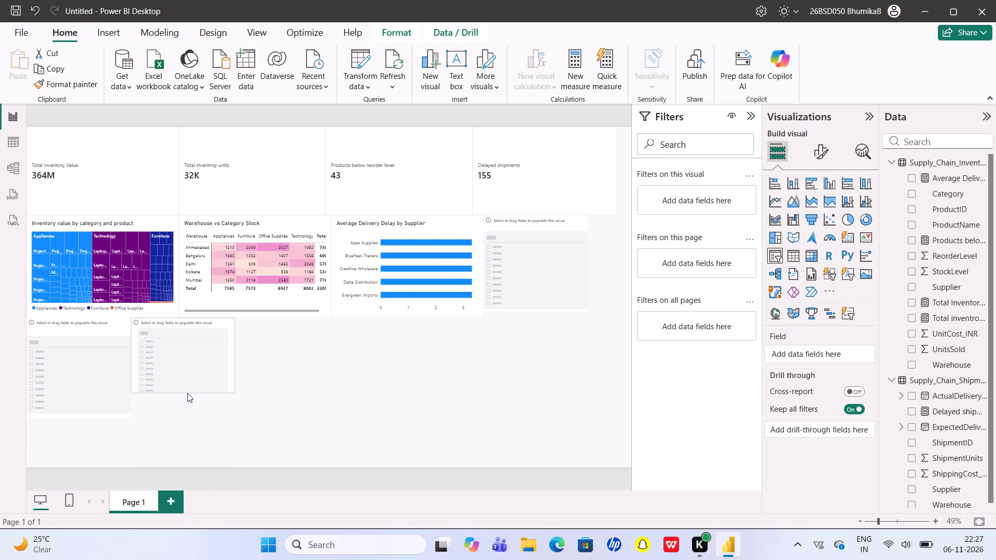
{"action": "left_click_drag", "start_coordinate": [187, 393], "coordinate": [193, 405]}
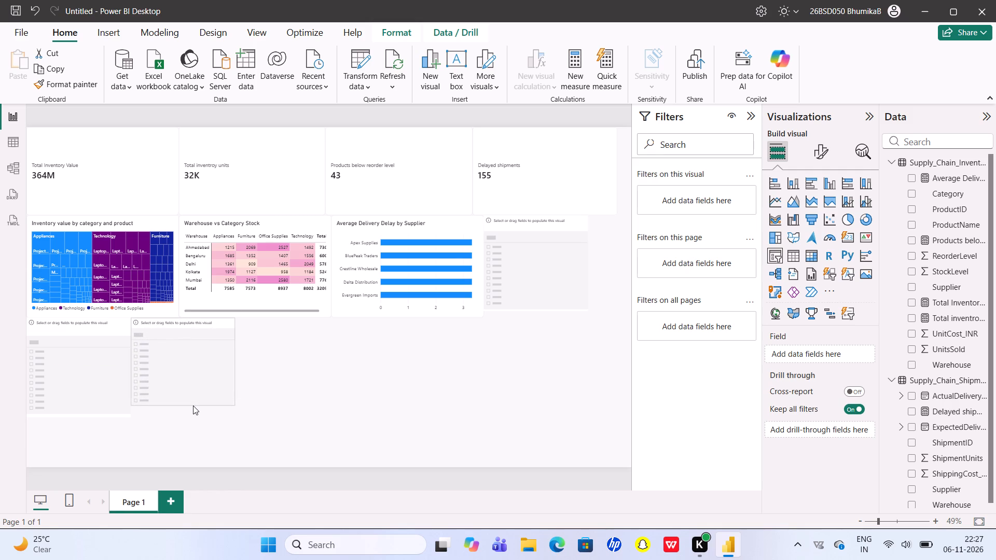
{"action": "left_click_drag", "start_coordinate": [193, 405], "coordinate": [195, 412]}
{"action": "left_click", "coordinate": [298, 372]}
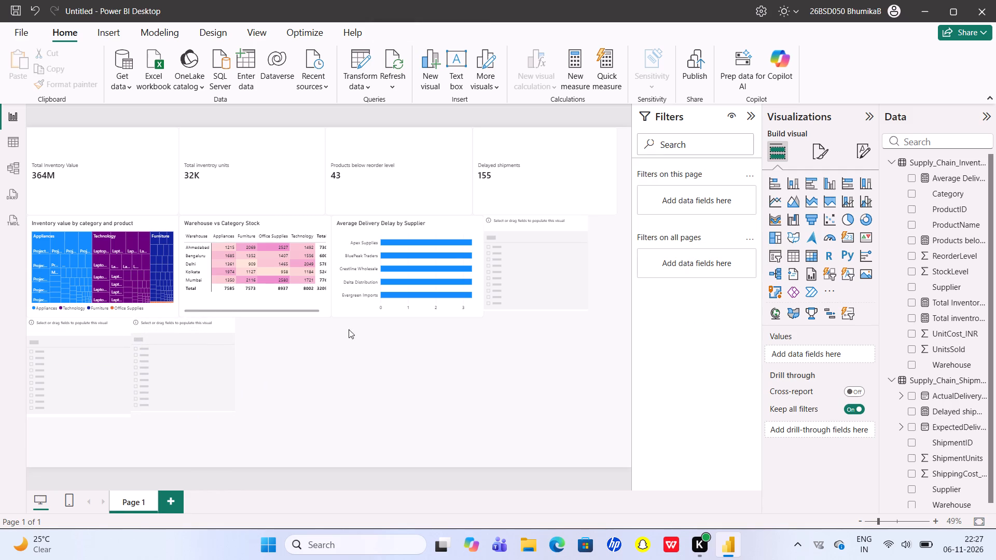
Assign the inventory table's Supplier field to the empty slicer beside the Average Delivery Delay chart.
{"action": "left_click", "coordinate": [547, 258]}
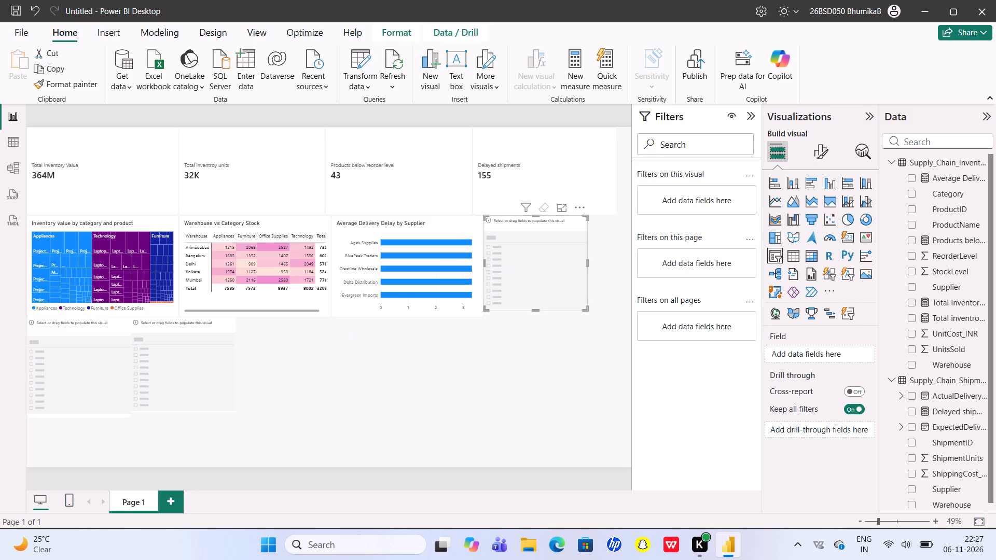
{"action": "left_click", "coordinate": [911, 288]}
Assign the inventory table's Warehouse field to the second of the two empty slicers in the bottom row.
{"action": "left_click", "coordinate": [56, 363]}
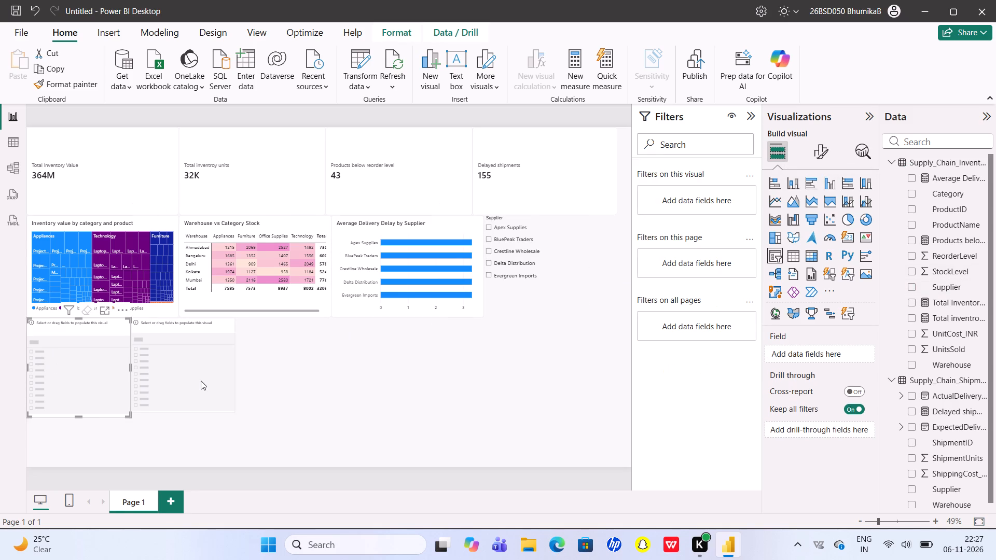
{"action": "double_click", "coordinate": [201, 381]}
{"action": "left_click", "coordinate": [201, 381]}
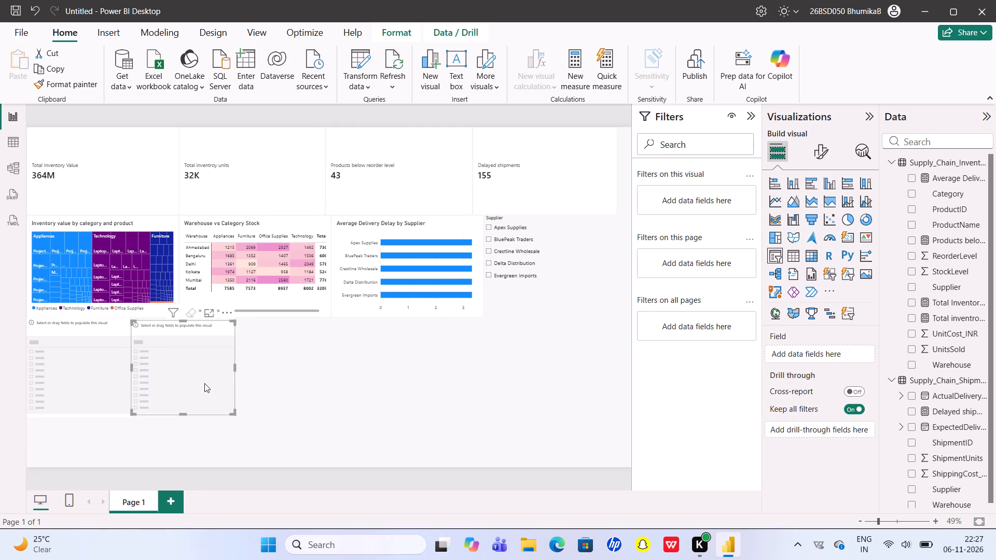
{"action": "left_click", "coordinate": [908, 362]}
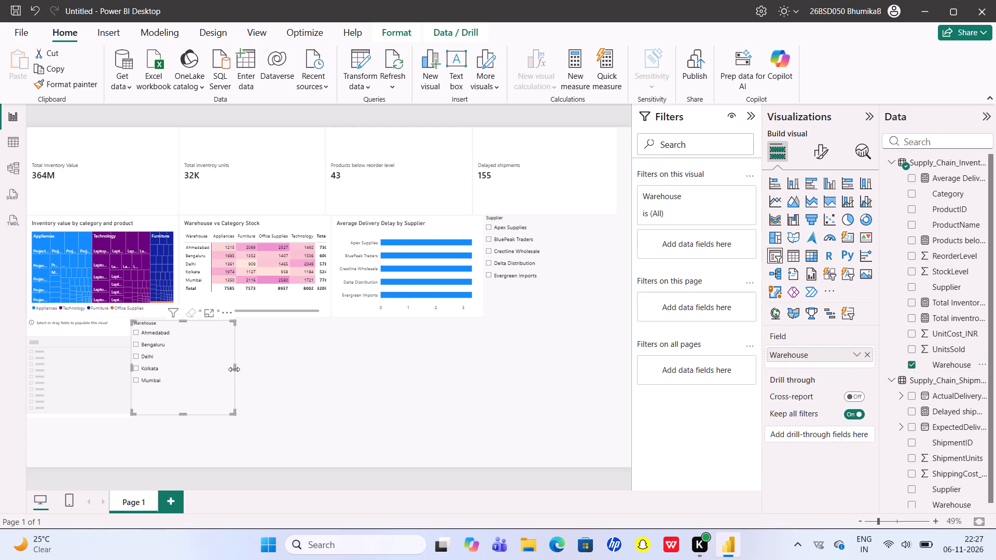
Assign the inventory table's Category field to the remaining empty slicer beneath the treemap.
{"action": "left_click", "coordinate": [52, 391]}
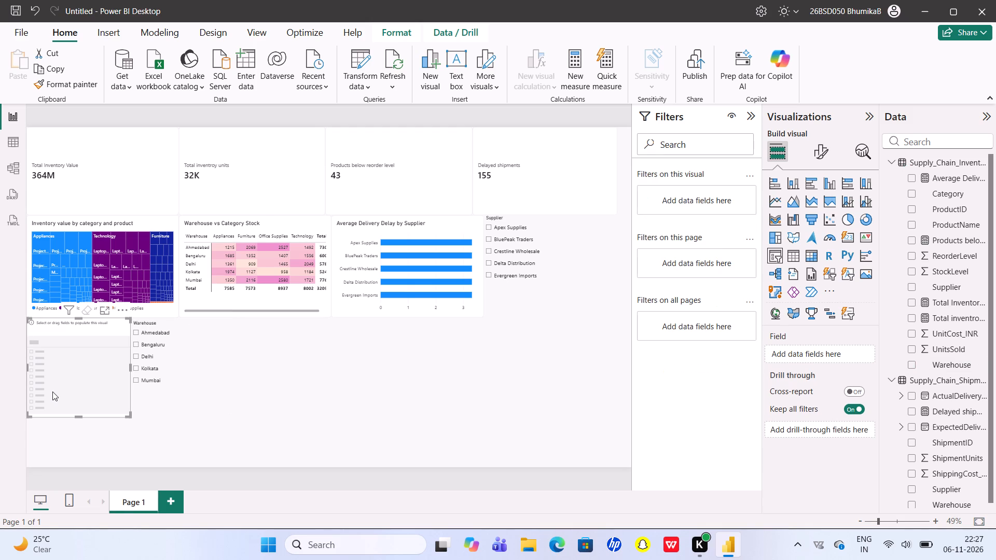
{"action": "left_click", "coordinate": [913, 188]}
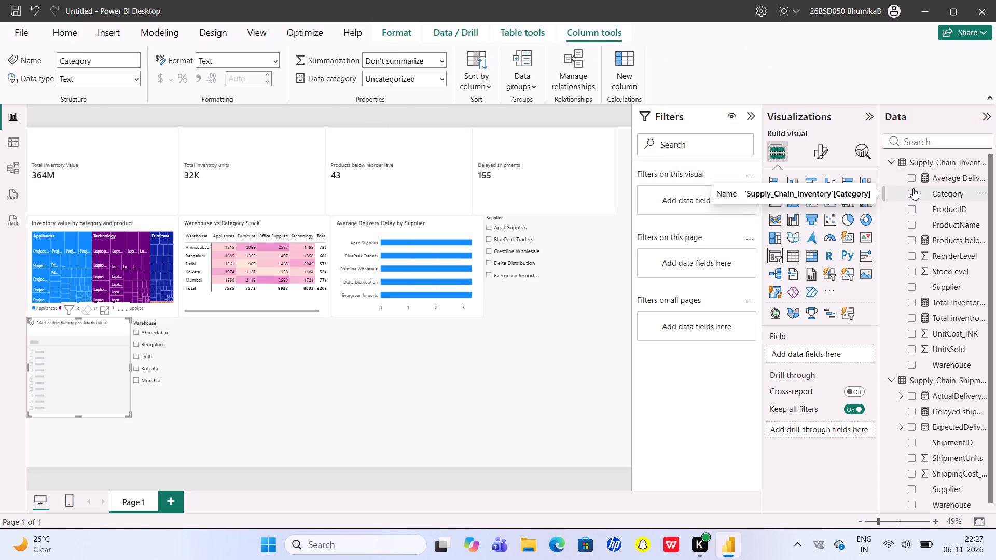
{"action": "left_click", "coordinate": [912, 194]}
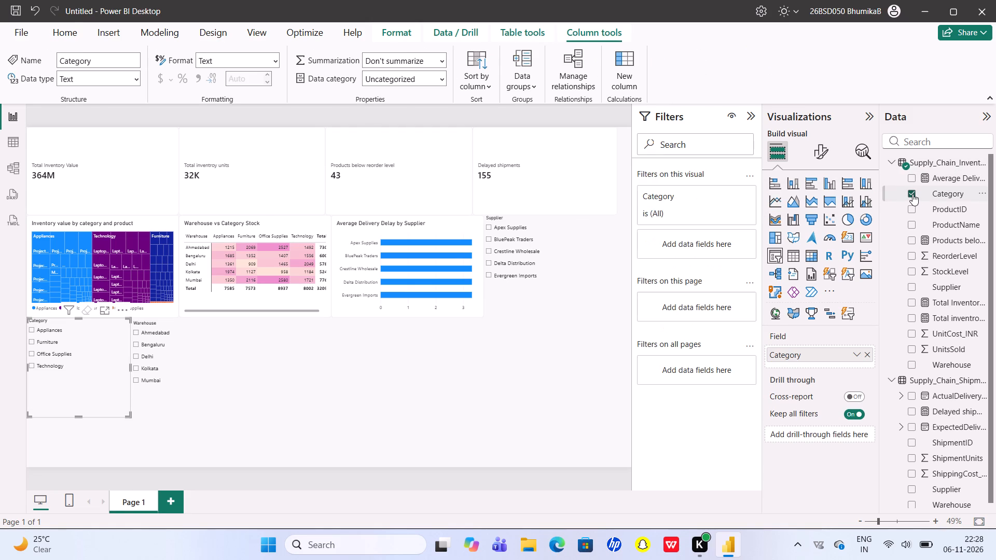
{"action": "left_click", "coordinate": [440, 349]}
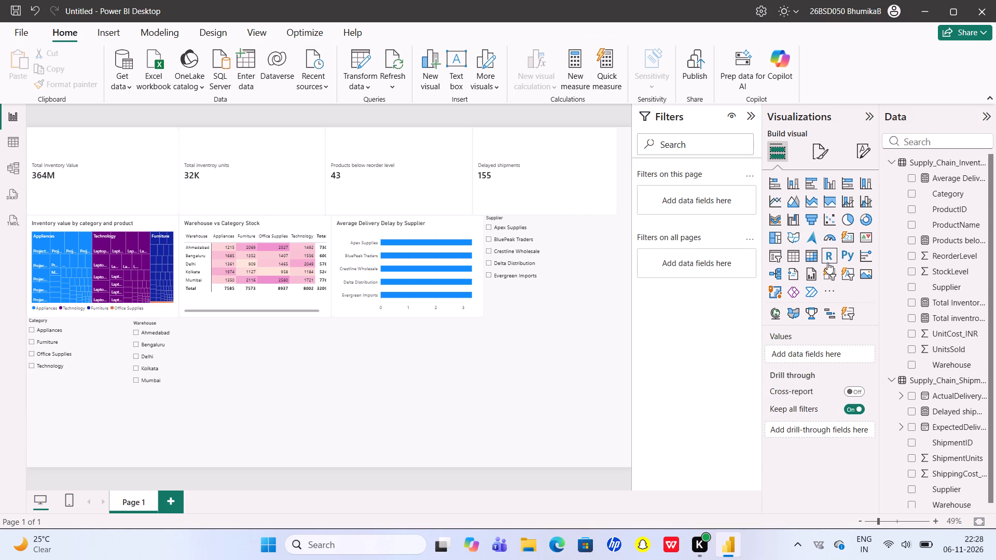
Add a waterfall chart, place it beside the Warehouse slicer below the stock matrix, and make it taller.
{"action": "left_click", "coordinate": [791, 223]}
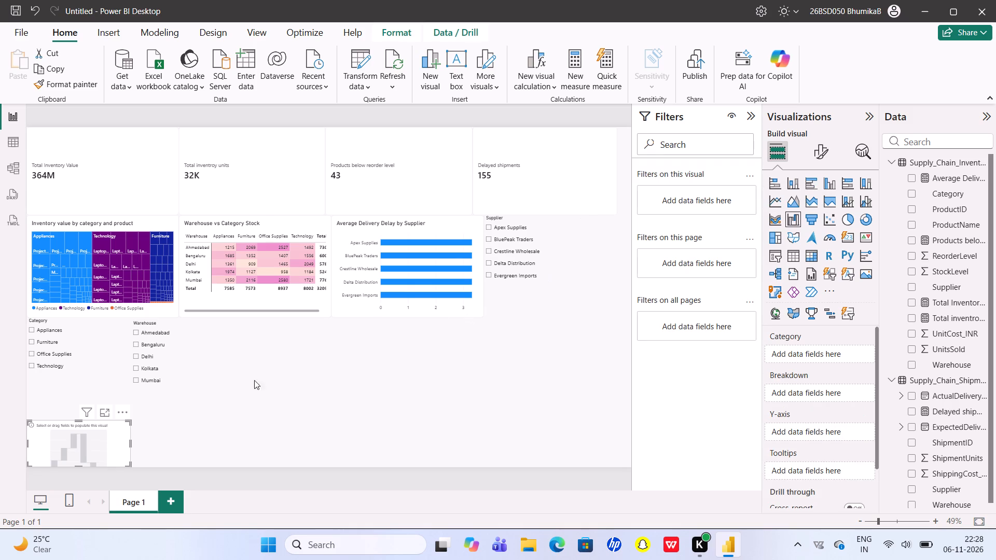
{"action": "left_click_drag", "start_coordinate": [102, 431], "coordinate": [313, 313]}
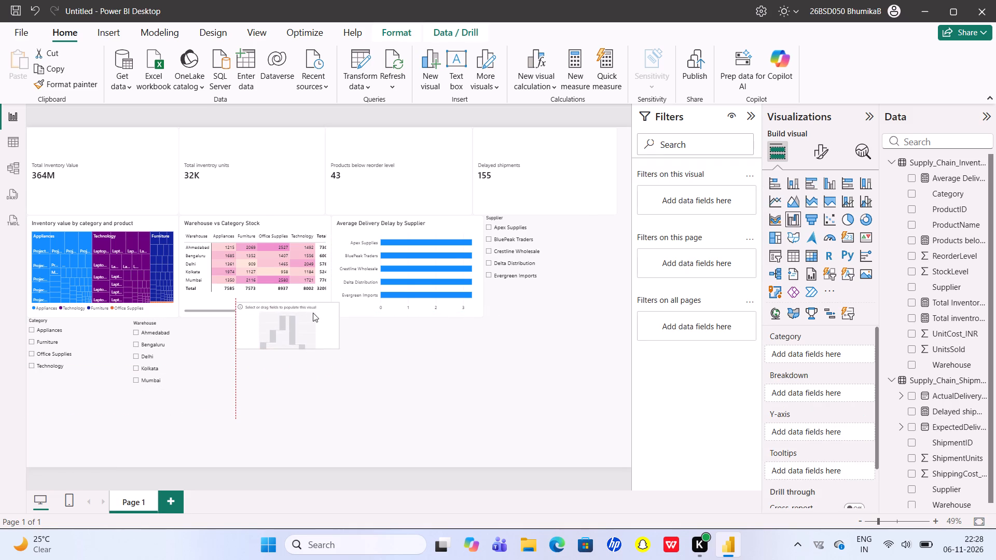
{"action": "left_click_drag", "start_coordinate": [313, 313], "coordinate": [314, 321]}
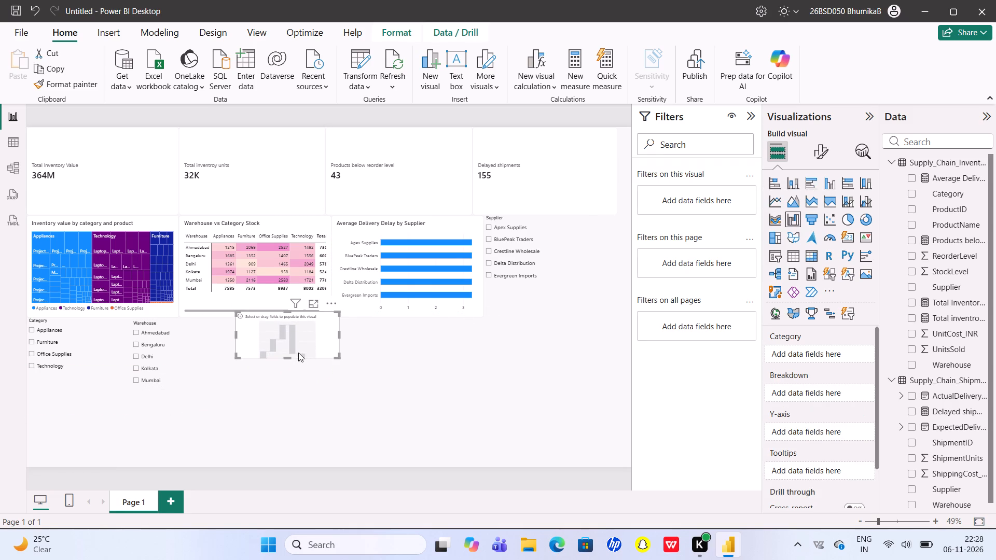
{"action": "left_click_drag", "start_coordinate": [286, 355], "coordinate": [296, 386]}
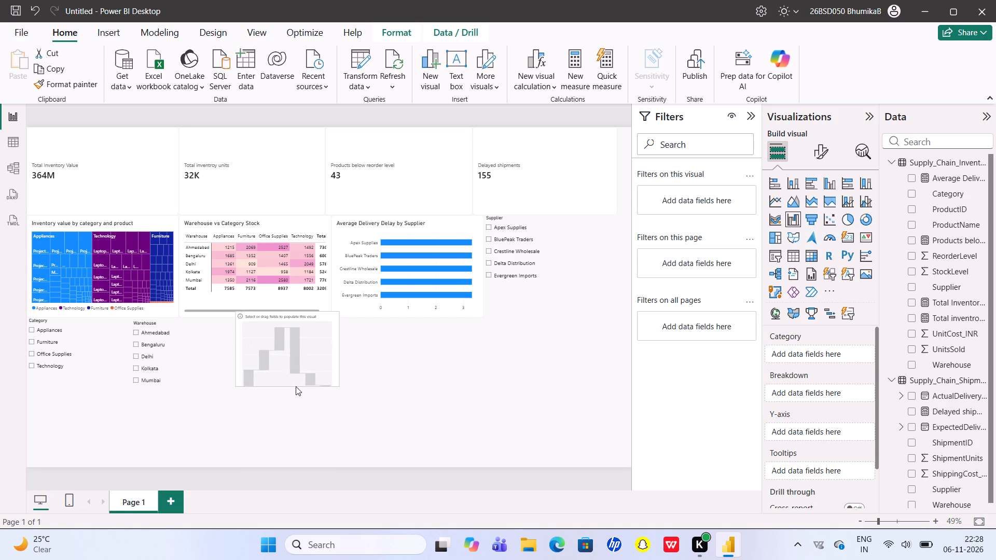
{"action": "left_click_drag", "start_coordinate": [296, 386], "coordinate": [300, 389]}
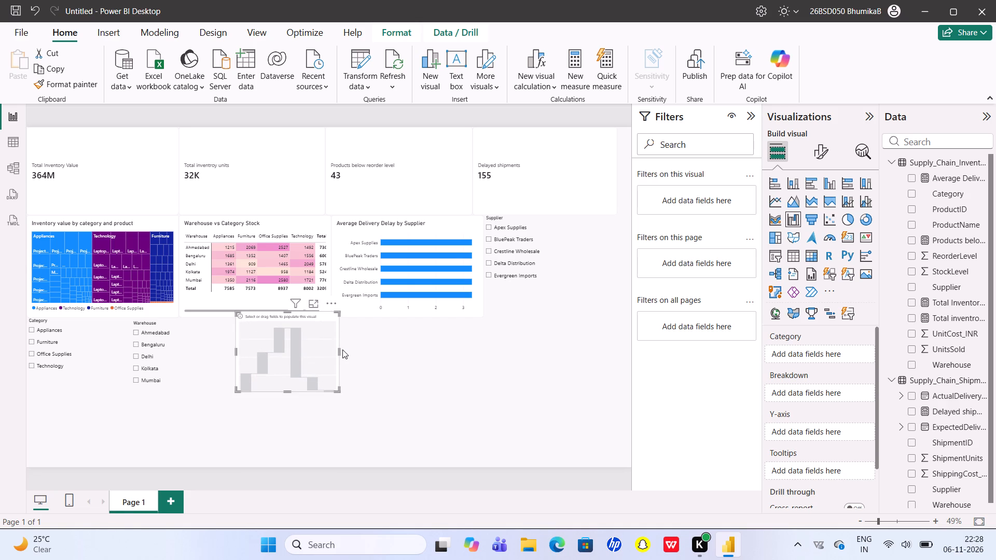
{"action": "left_click_drag", "start_coordinate": [342, 349], "coordinate": [355, 349]}
{"action": "left_click", "coordinate": [317, 347]}
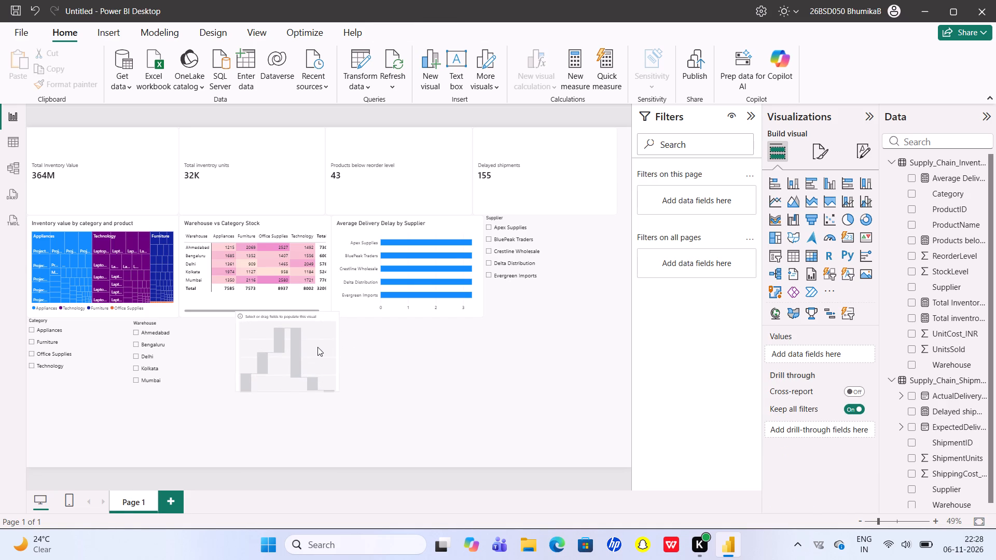
Widen the empty waterfall chart to well past the stock matrix's edge and make it slightly taller.
{"action": "left_click_drag", "start_coordinate": [341, 347], "coordinate": [357, 354]}
{"action": "left_click", "coordinate": [311, 353]}
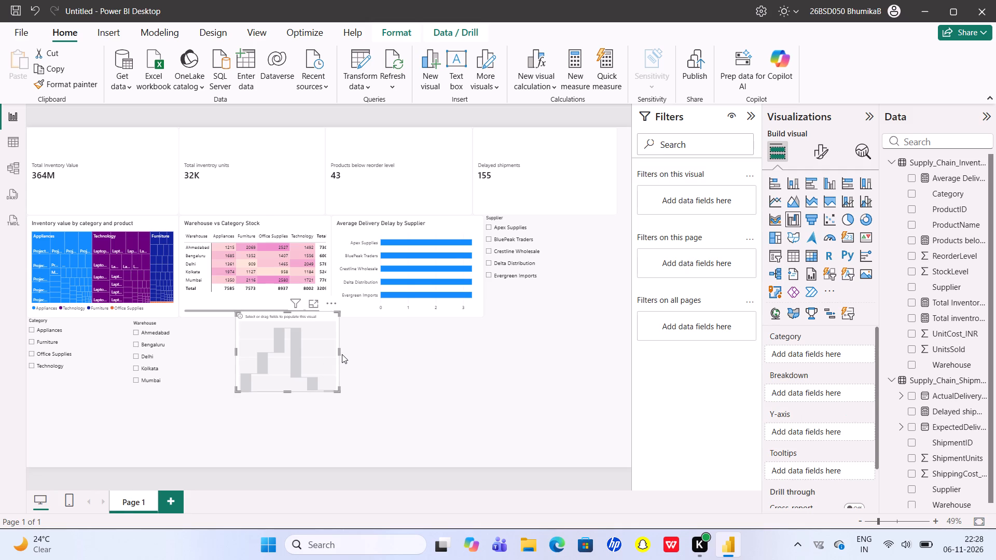
{"action": "left_click_drag", "start_coordinate": [341, 354], "coordinate": [369, 346]}
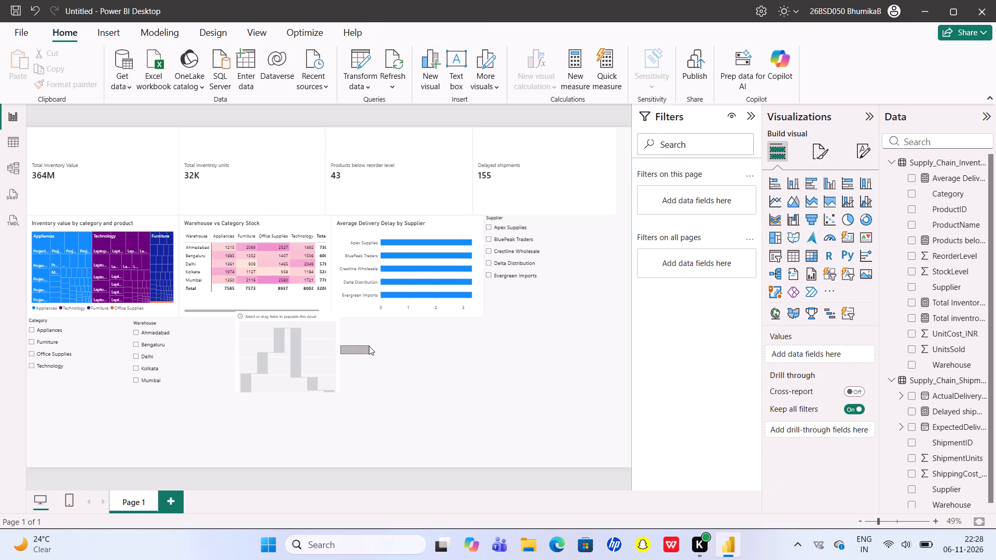
{"action": "left_click_drag", "start_coordinate": [369, 346], "coordinate": [369, 346]}
{"action": "left_click", "coordinate": [324, 350]}
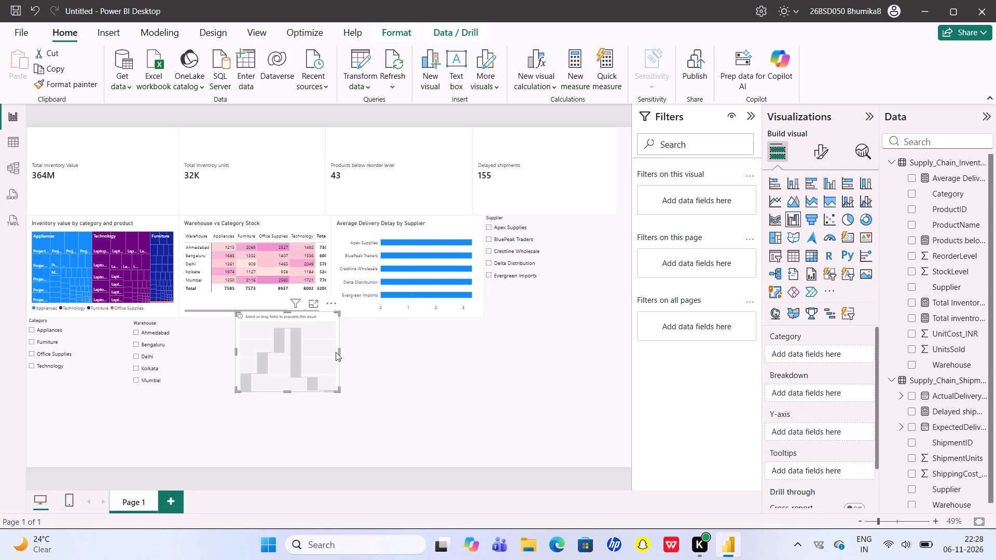
{"action": "left_click_drag", "start_coordinate": [336, 352], "coordinate": [404, 356]}
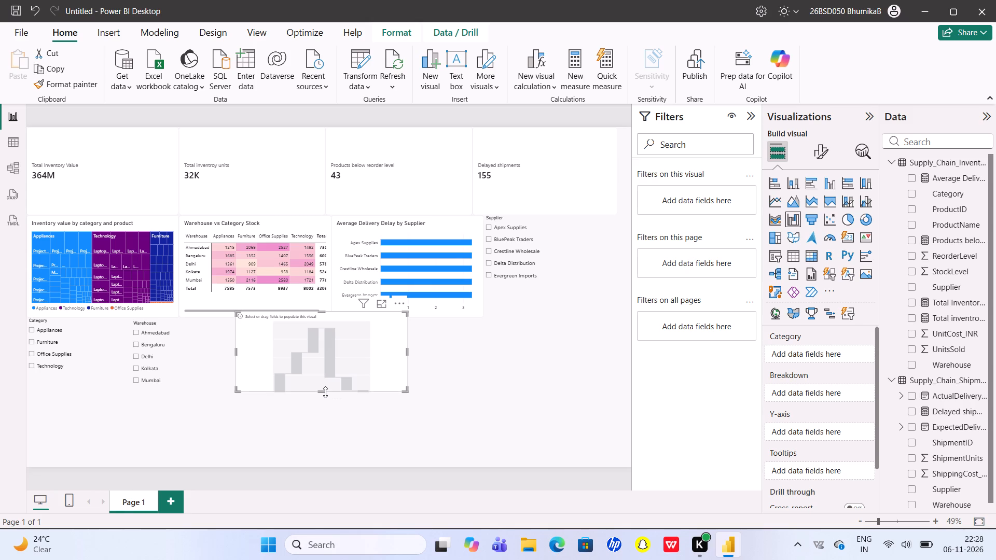
{"action": "left_click_drag", "start_coordinate": [325, 392], "coordinate": [325, 414]}
Move the enlarged waterfall chart just below the stock matrix and Average Delivery Delay chart, leaving a gap beside the Warehouse slicer.
{"action": "left_click_drag", "start_coordinate": [335, 396], "coordinate": [402, 390]}
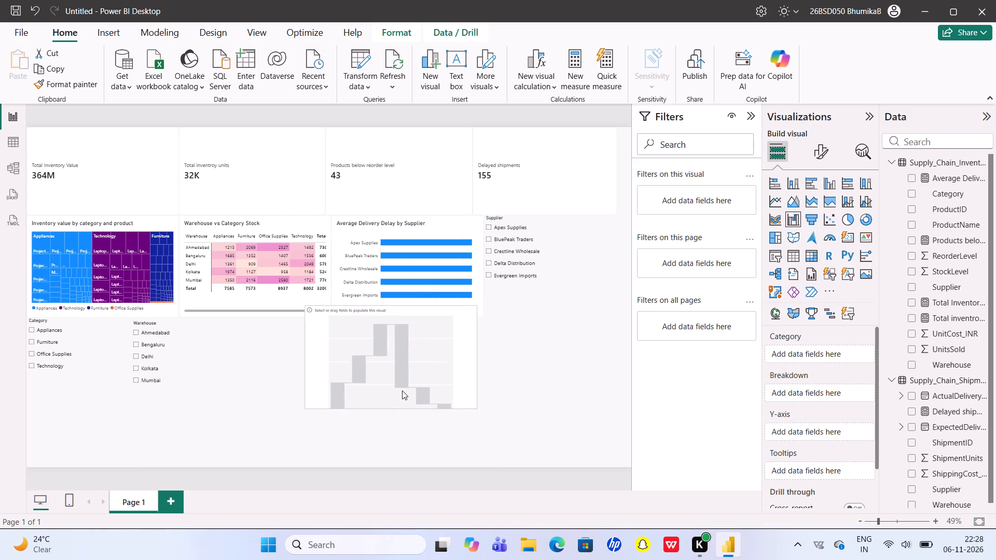
{"action": "left_click_drag", "start_coordinate": [402, 390], "coordinate": [400, 390]}
{"action": "left_click_drag", "start_coordinate": [398, 396], "coordinate": [398, 403]}
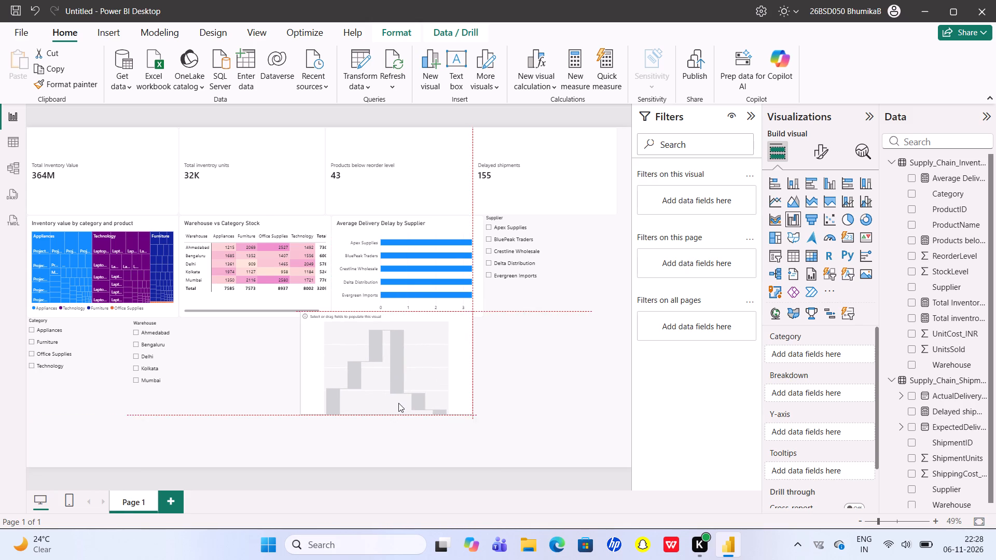
{"action": "left_click_drag", "start_coordinate": [398, 403], "coordinate": [395, 405]}
{"action": "left_click_drag", "start_coordinate": [381, 399], "coordinate": [374, 399]}
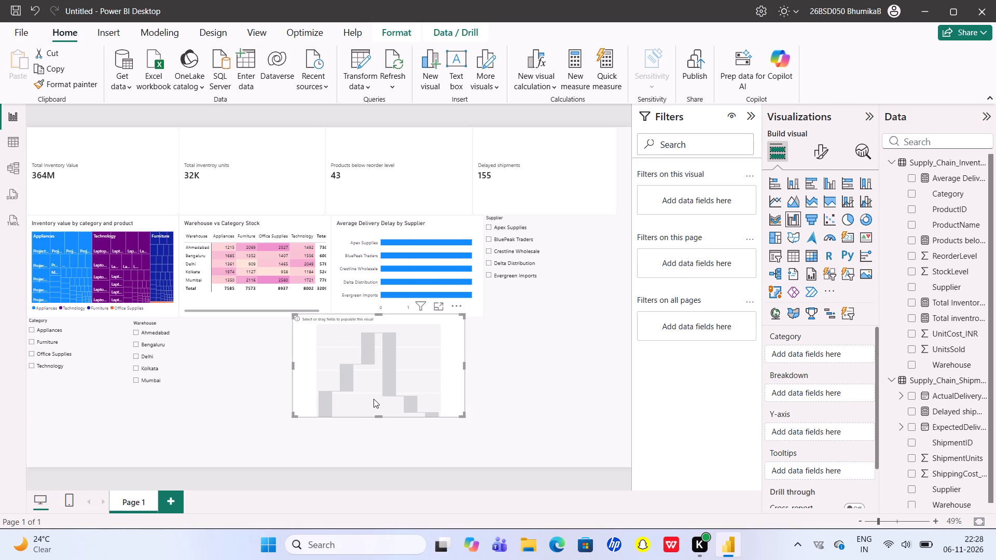
{"action": "left_click_drag", "start_coordinate": [374, 399], "coordinate": [361, 399]}
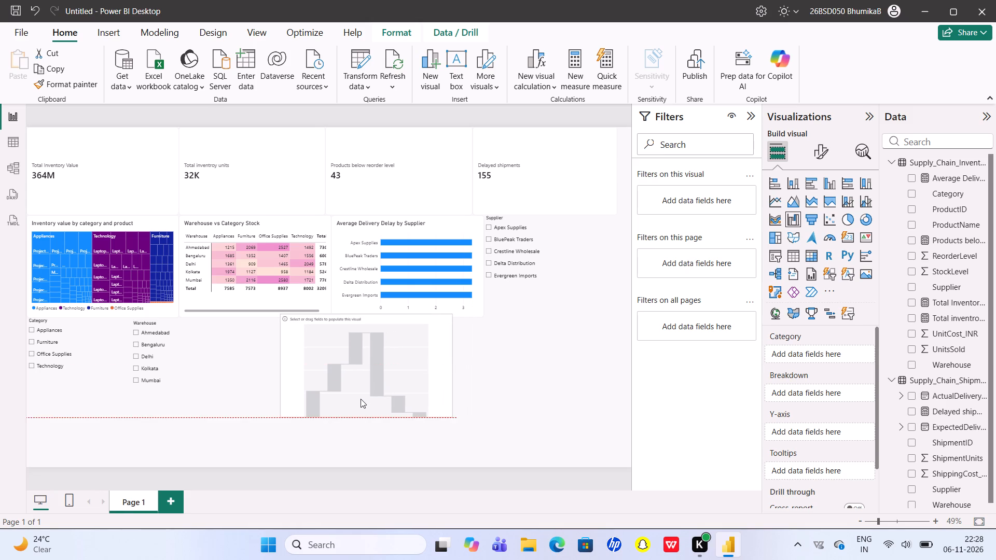
{"action": "left_click_drag", "start_coordinate": [361, 399], "coordinate": [354, 397]}
{"action": "left_click_drag", "start_coordinate": [351, 388], "coordinate": [350, 388]}
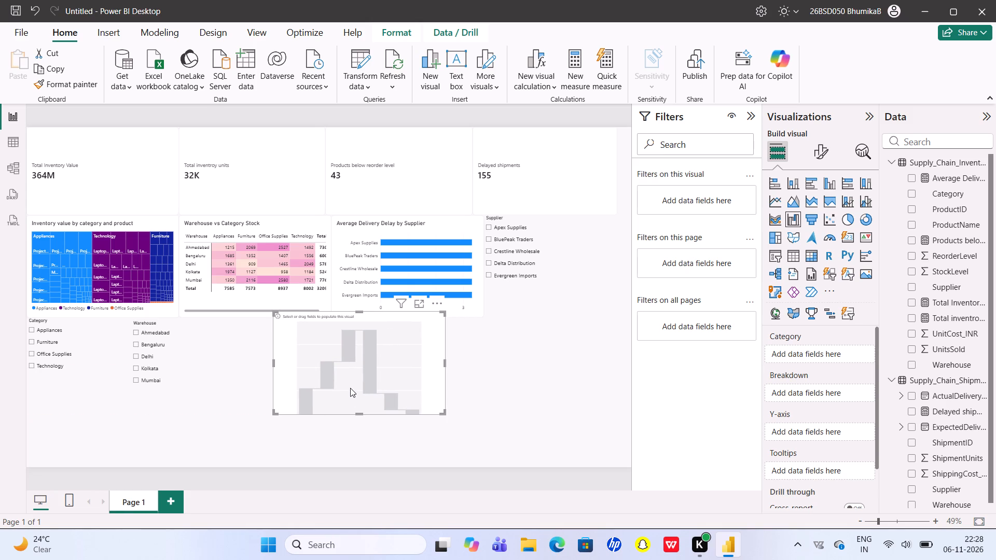
{"action": "left_click_drag", "start_coordinate": [350, 388], "coordinate": [344, 391]}
{"action": "left_click", "coordinate": [507, 364]}
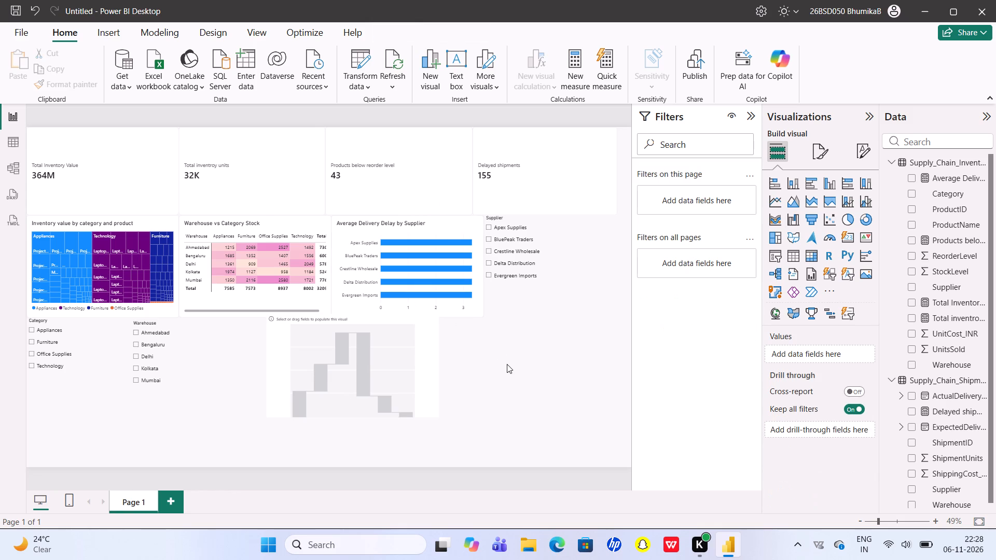
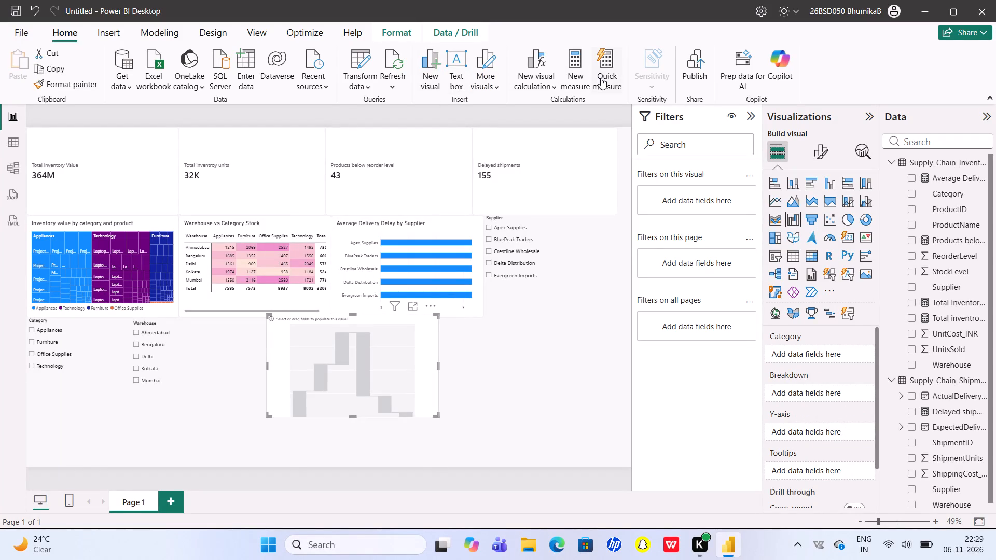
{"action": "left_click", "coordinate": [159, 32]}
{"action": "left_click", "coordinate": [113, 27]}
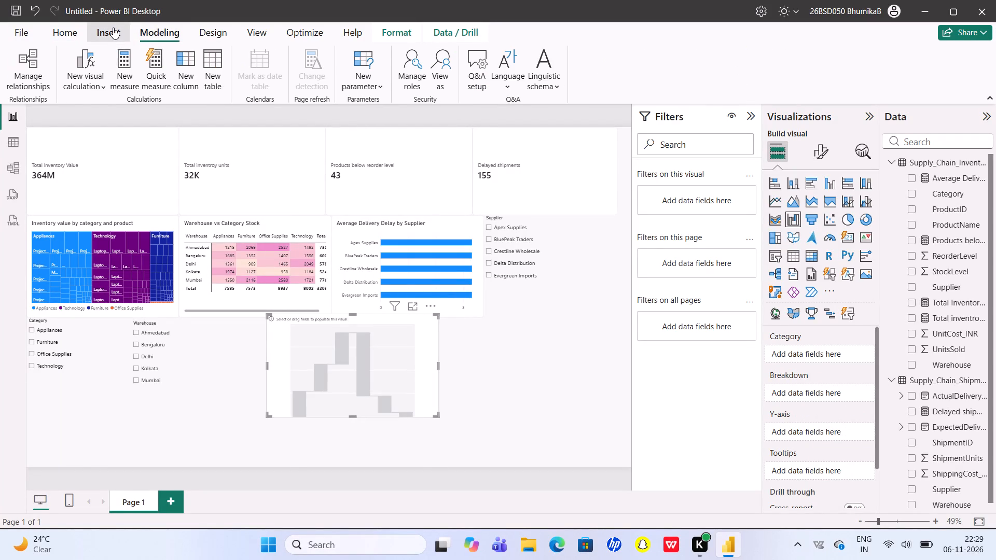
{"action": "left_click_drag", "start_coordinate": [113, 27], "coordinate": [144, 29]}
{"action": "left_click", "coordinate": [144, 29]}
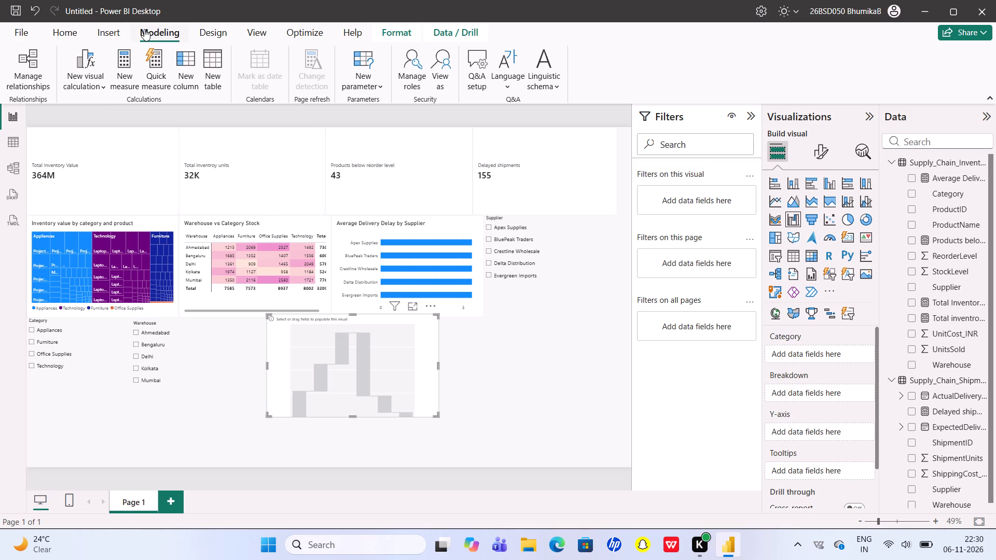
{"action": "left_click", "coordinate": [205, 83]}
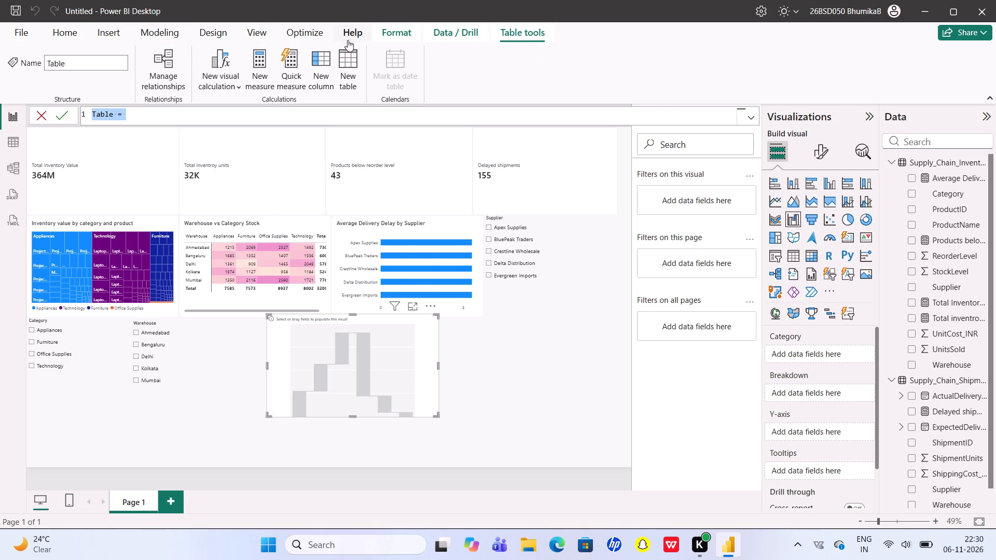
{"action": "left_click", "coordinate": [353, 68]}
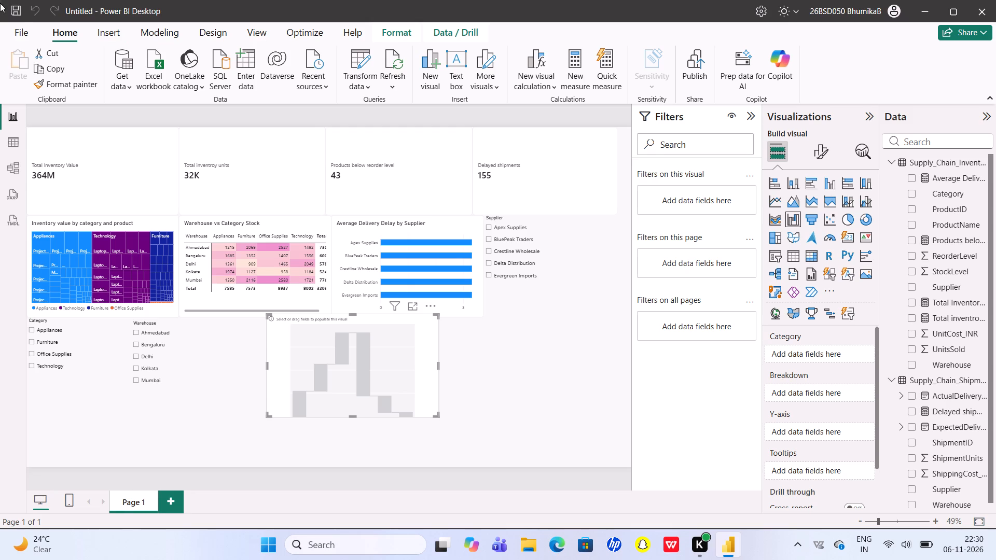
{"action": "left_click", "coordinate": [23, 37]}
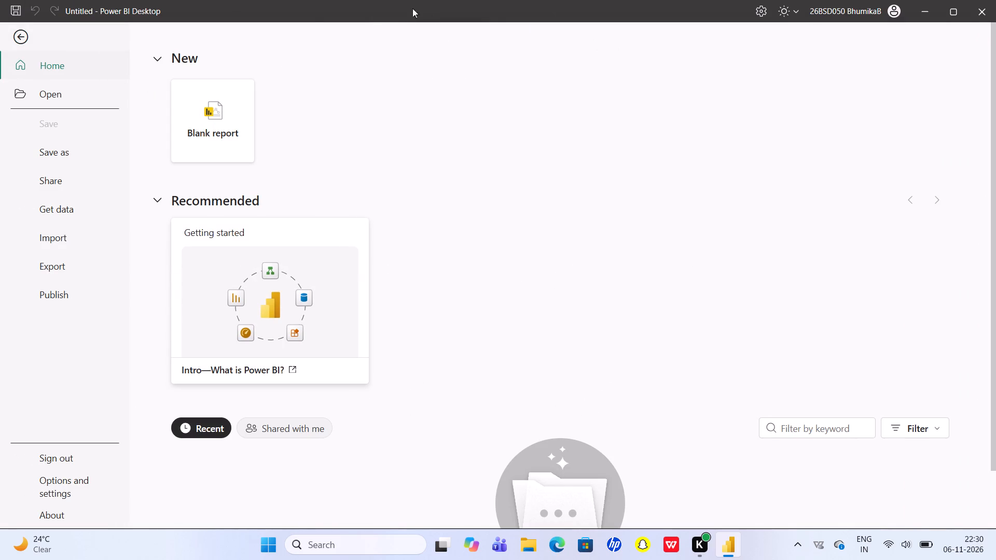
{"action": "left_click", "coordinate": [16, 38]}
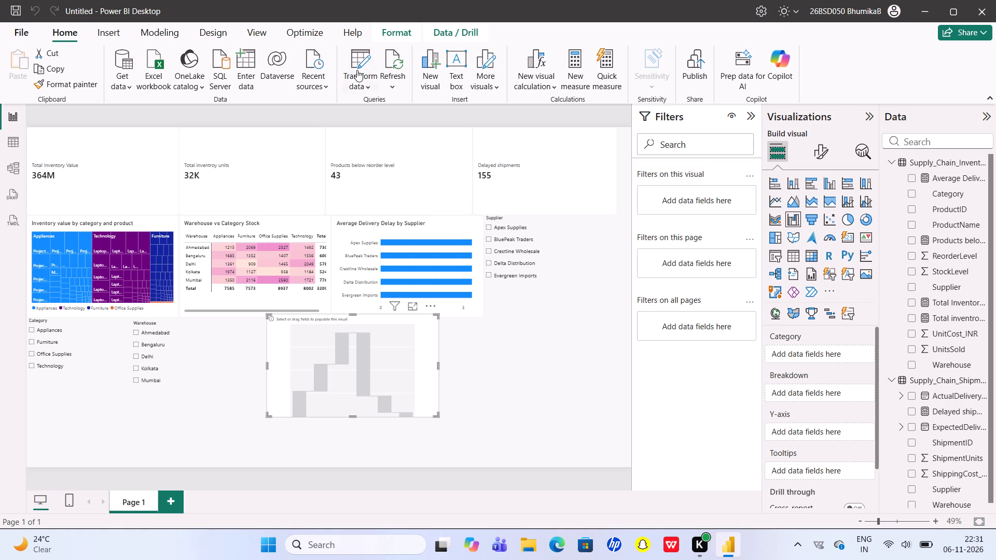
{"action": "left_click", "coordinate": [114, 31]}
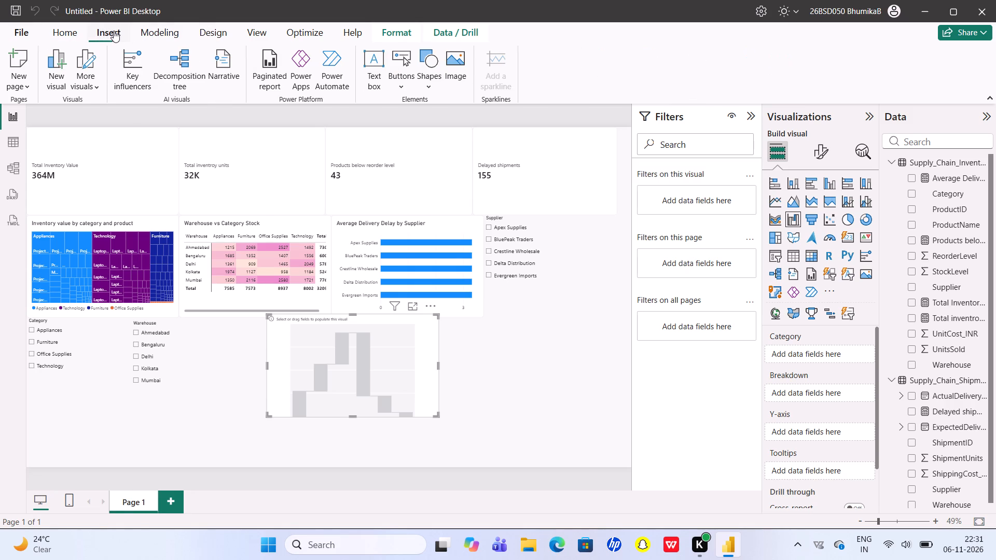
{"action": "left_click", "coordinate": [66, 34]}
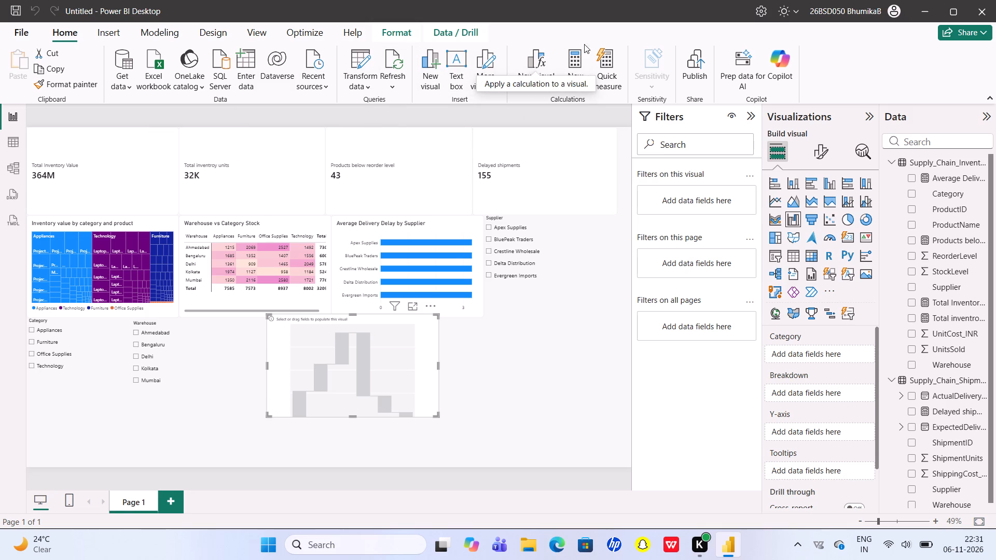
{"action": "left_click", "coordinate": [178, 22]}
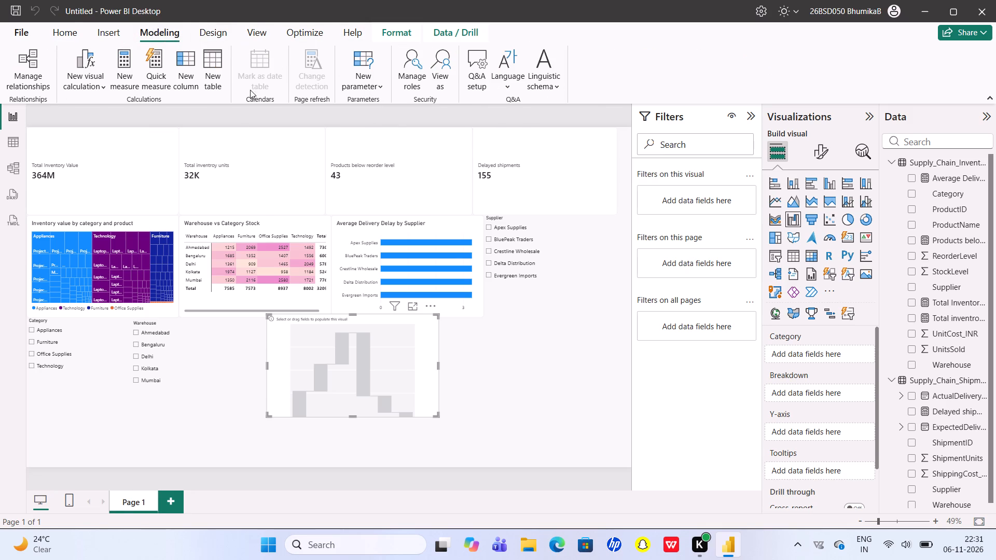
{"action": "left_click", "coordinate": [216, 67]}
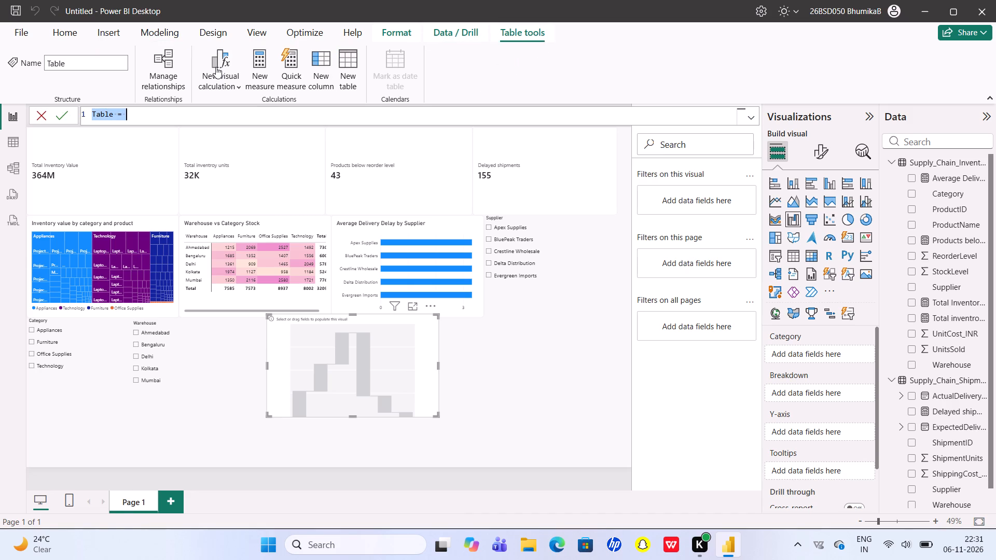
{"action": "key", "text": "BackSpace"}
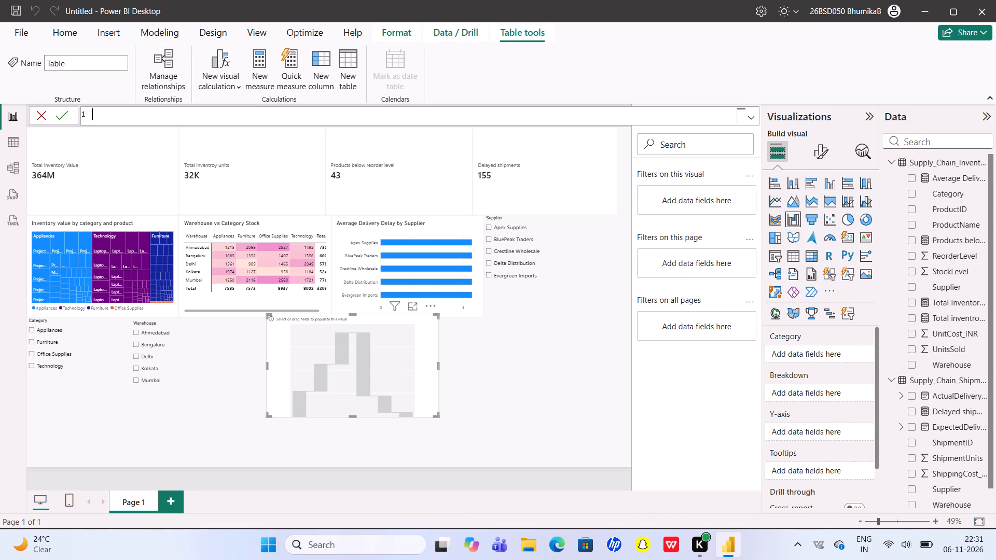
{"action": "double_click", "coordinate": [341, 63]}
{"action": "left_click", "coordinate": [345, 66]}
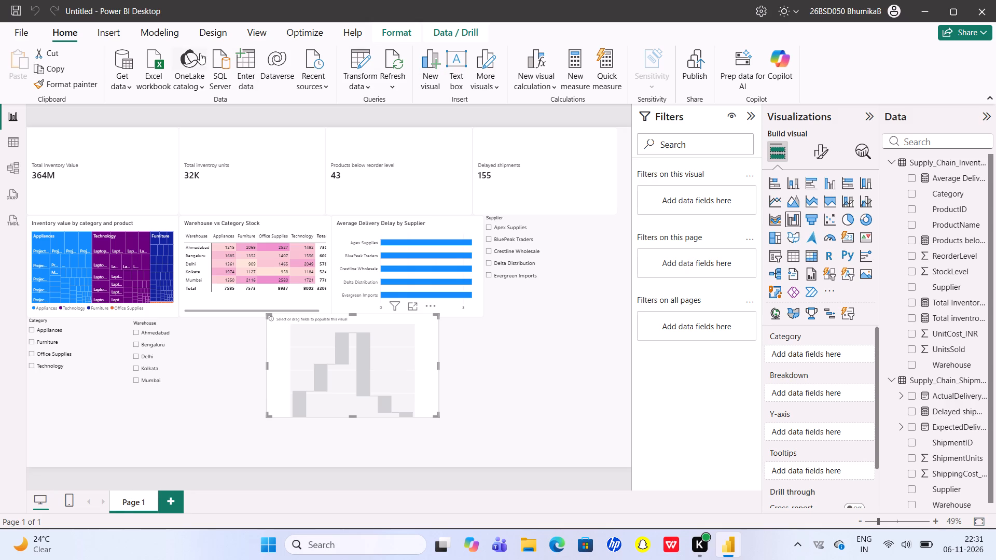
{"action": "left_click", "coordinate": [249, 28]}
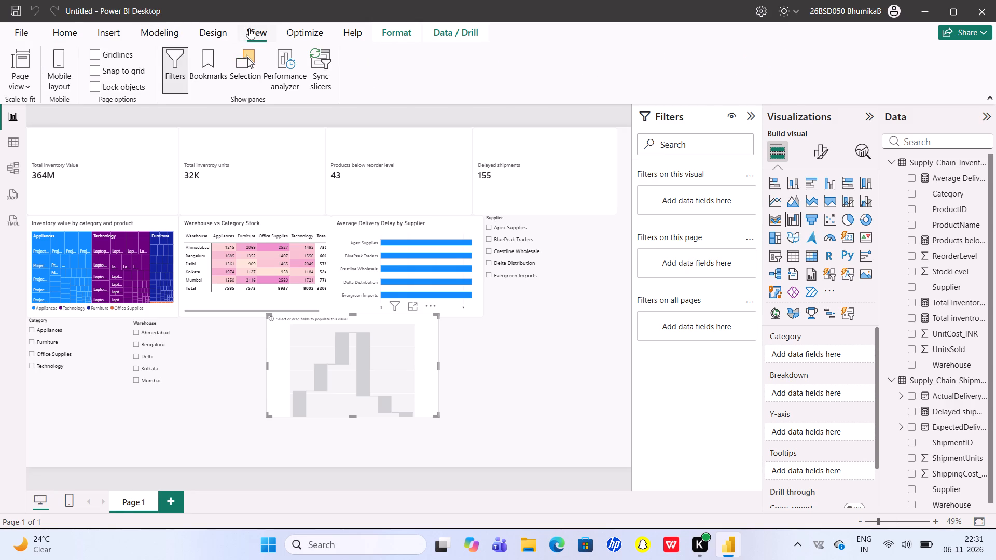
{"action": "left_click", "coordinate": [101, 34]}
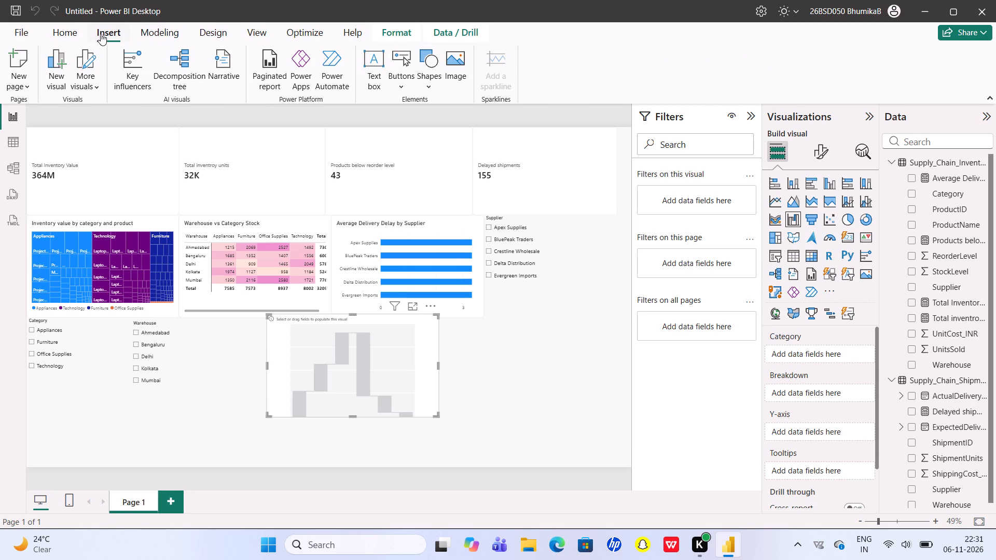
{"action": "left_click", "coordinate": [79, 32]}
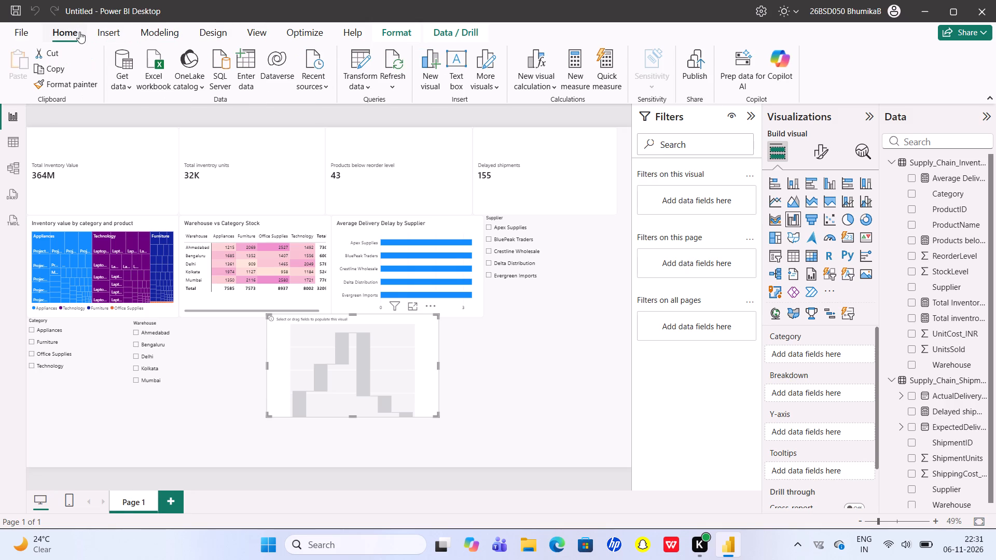